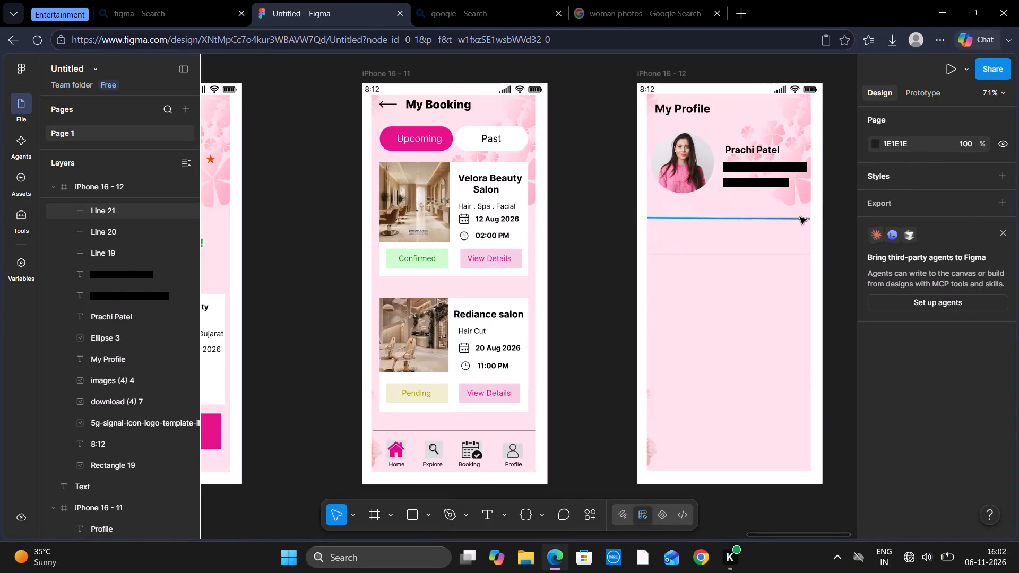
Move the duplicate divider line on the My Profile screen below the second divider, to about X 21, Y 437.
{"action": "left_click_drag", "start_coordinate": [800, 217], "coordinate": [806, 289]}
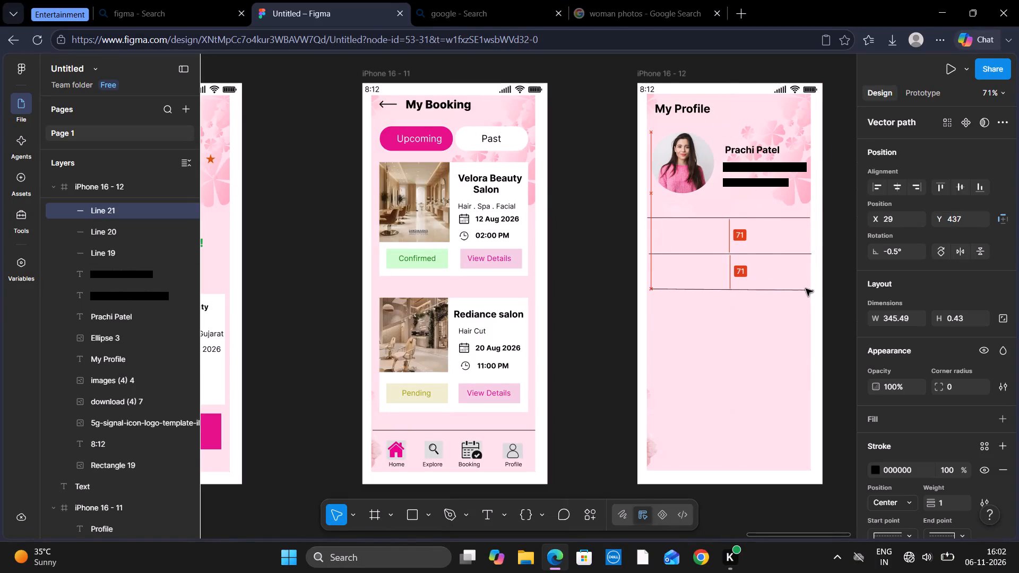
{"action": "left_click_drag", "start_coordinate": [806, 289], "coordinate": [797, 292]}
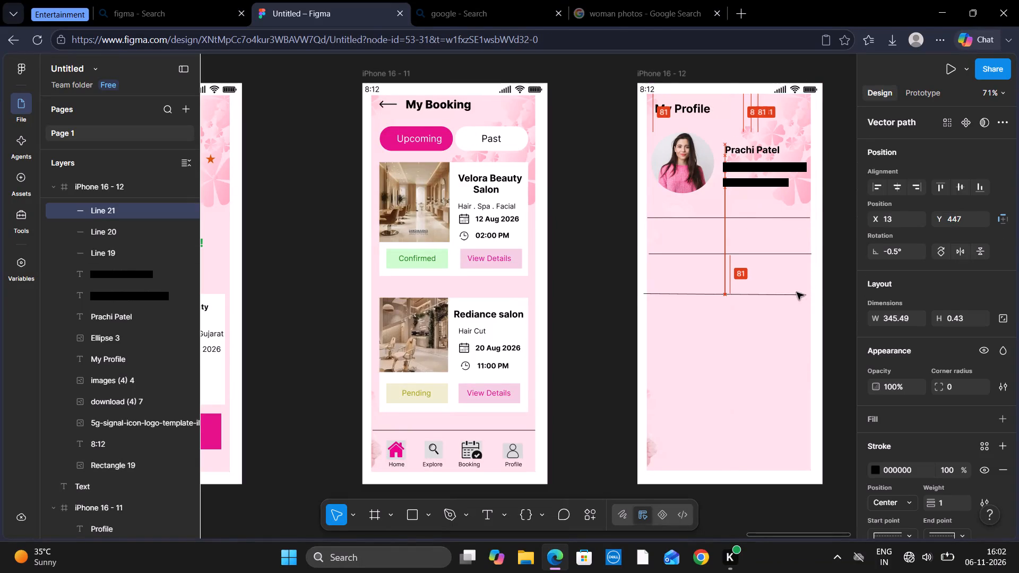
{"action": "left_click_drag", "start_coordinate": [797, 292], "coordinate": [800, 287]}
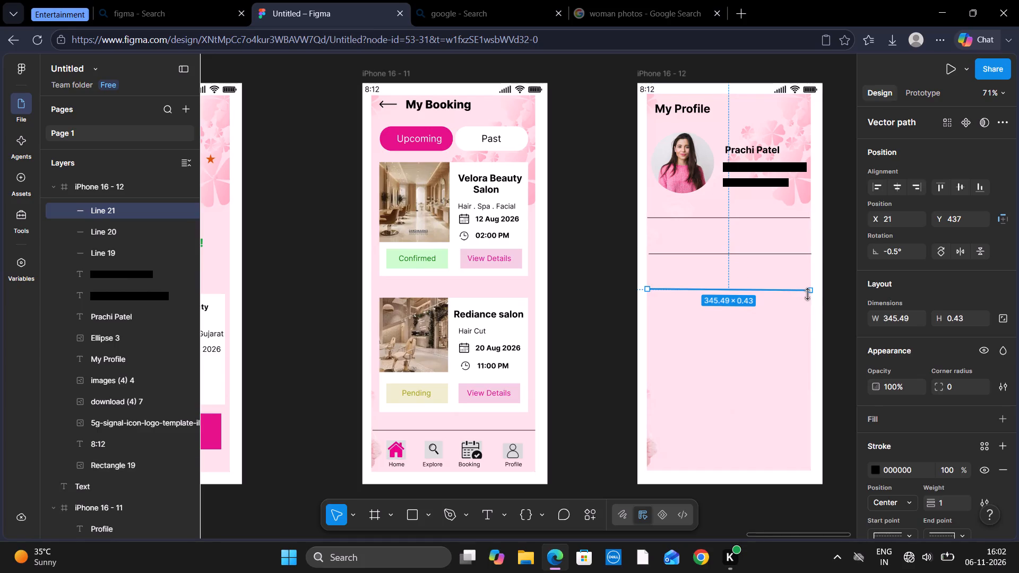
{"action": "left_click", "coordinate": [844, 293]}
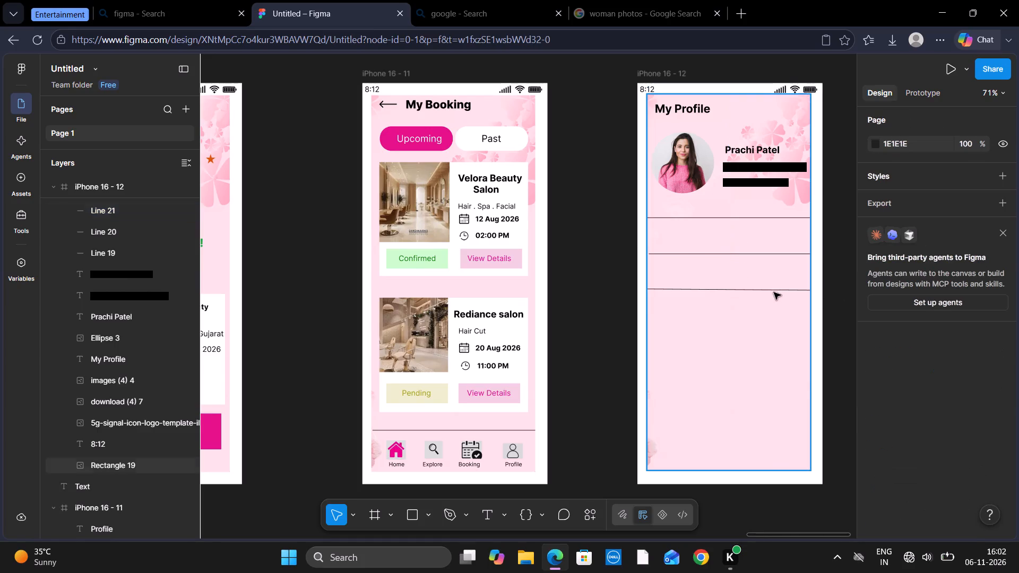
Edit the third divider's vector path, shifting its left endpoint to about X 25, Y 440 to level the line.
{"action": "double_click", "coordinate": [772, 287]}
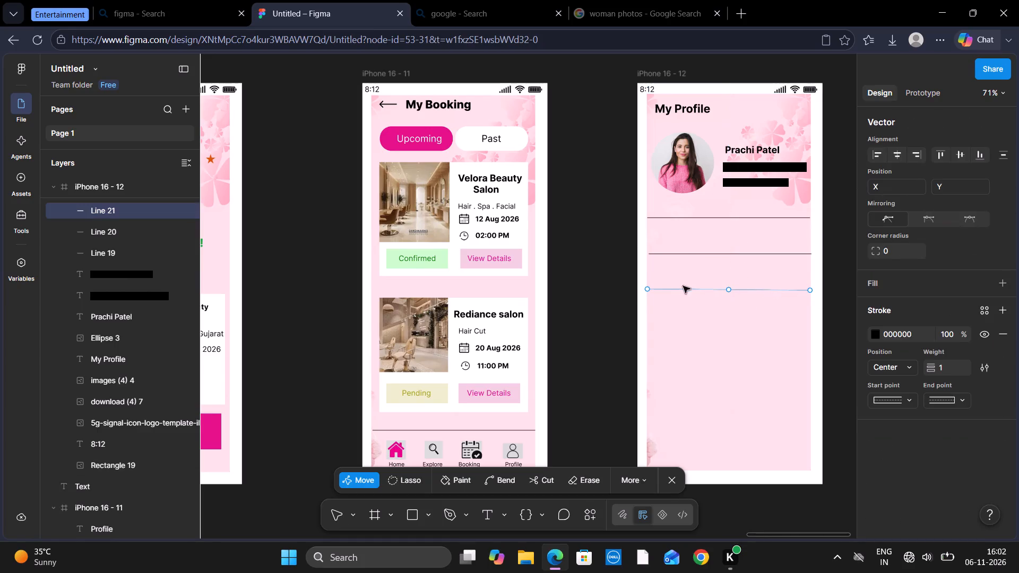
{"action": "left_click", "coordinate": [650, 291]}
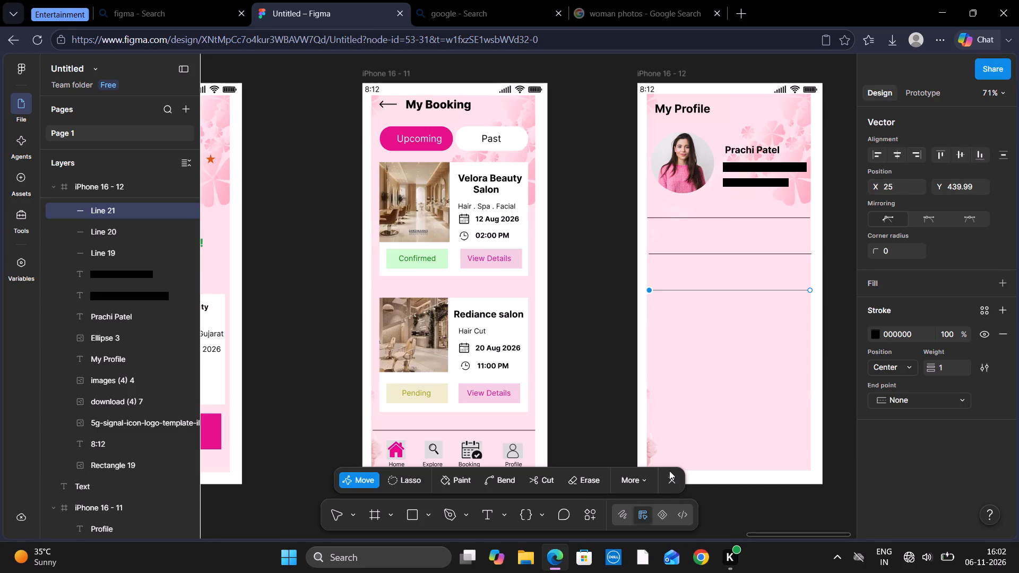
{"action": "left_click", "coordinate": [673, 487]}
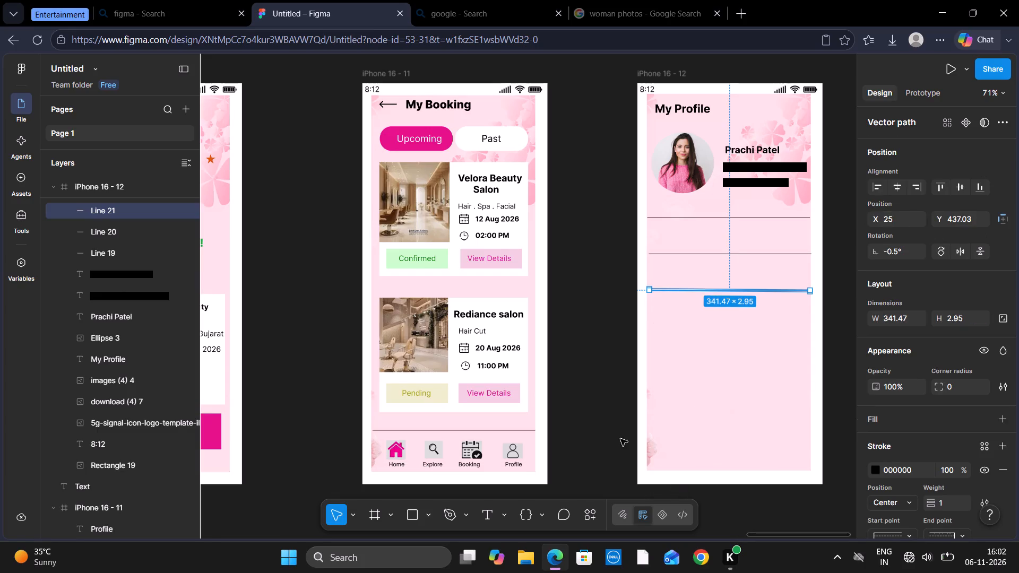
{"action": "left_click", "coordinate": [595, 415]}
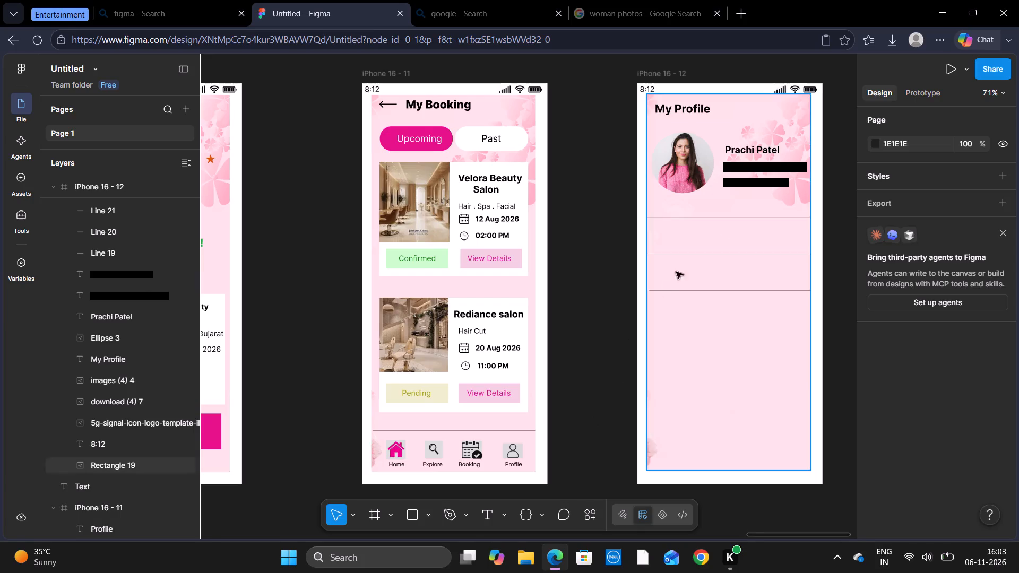
Paste another divider line and place it below the third divider on the profile screen, at about X 21, Y 524.
{"action": "key", "text": "ctrl+v"}
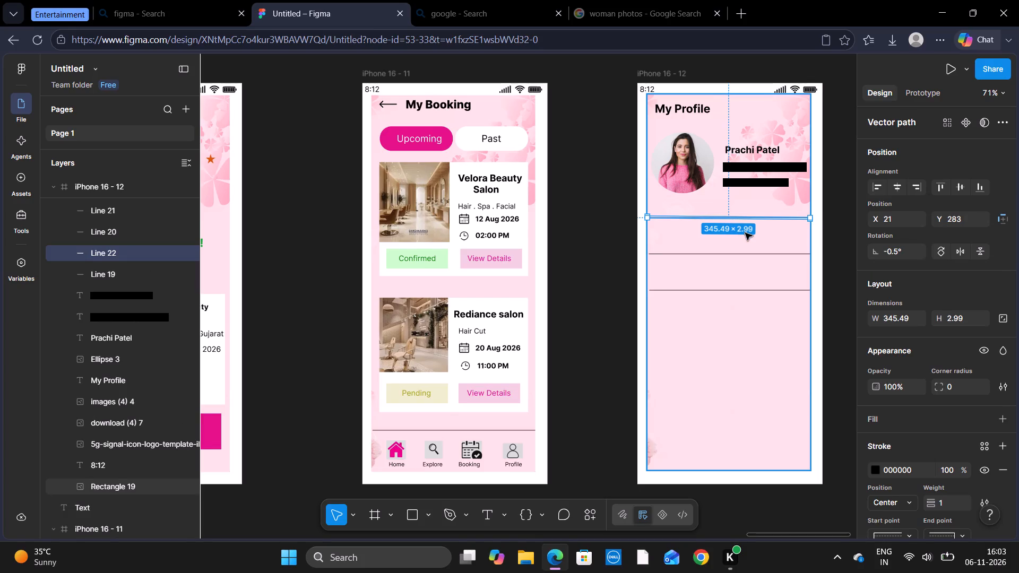
{"action": "left_click", "coordinate": [837, 249]}
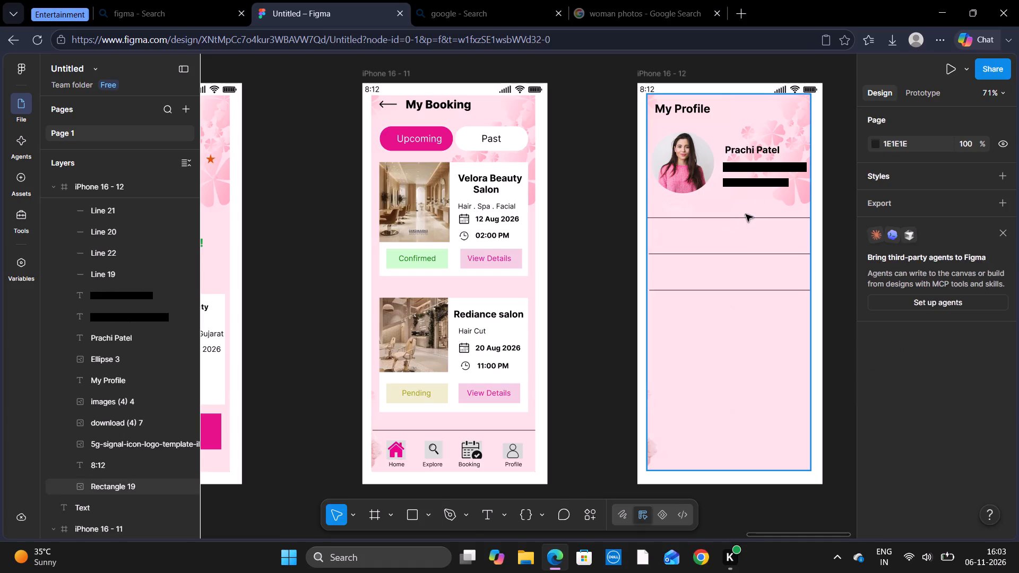
{"action": "left_click_drag", "start_coordinate": [746, 216], "coordinate": [748, 326]}
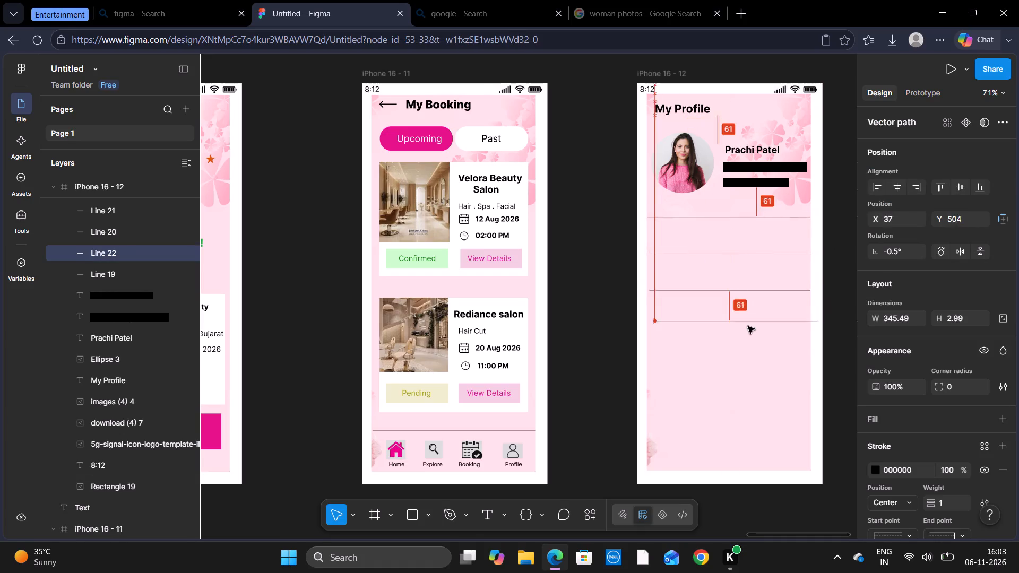
{"action": "left_click_drag", "start_coordinate": [748, 326], "coordinate": [744, 329]}
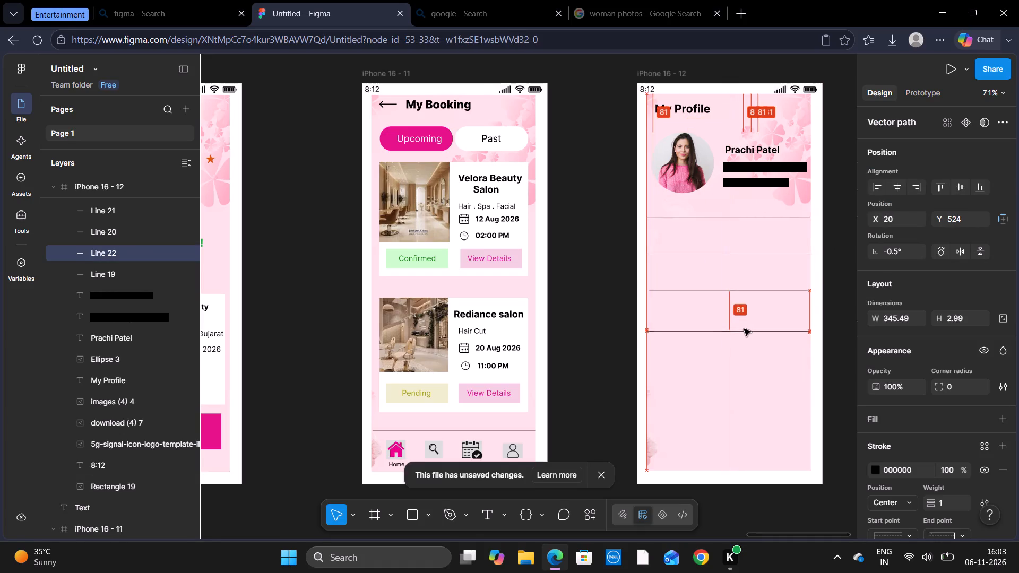
{"action": "left_click_drag", "start_coordinate": [744, 329], "coordinate": [746, 326]}
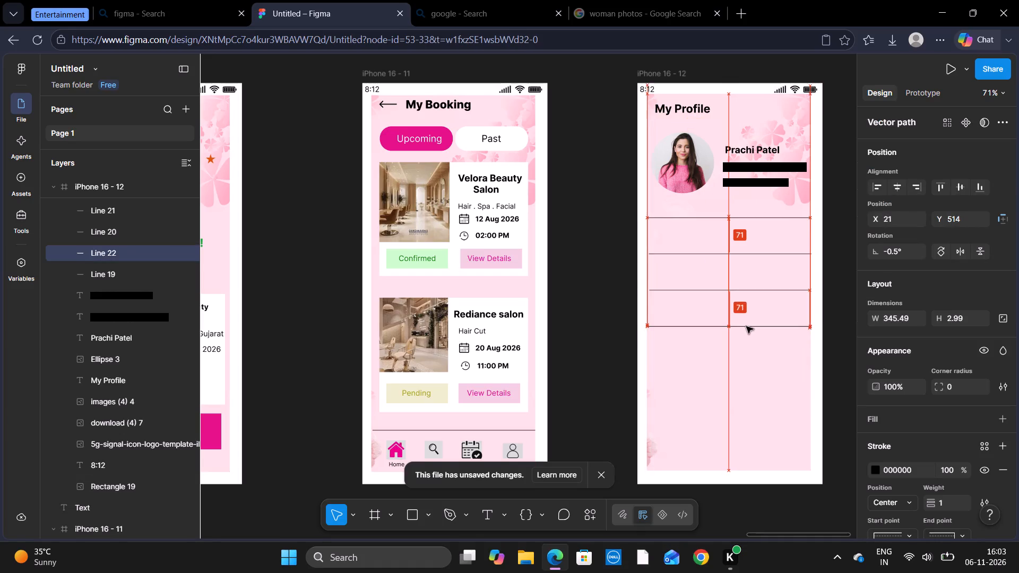
{"action": "left_click_drag", "start_coordinate": [746, 326], "coordinate": [746, 328]}
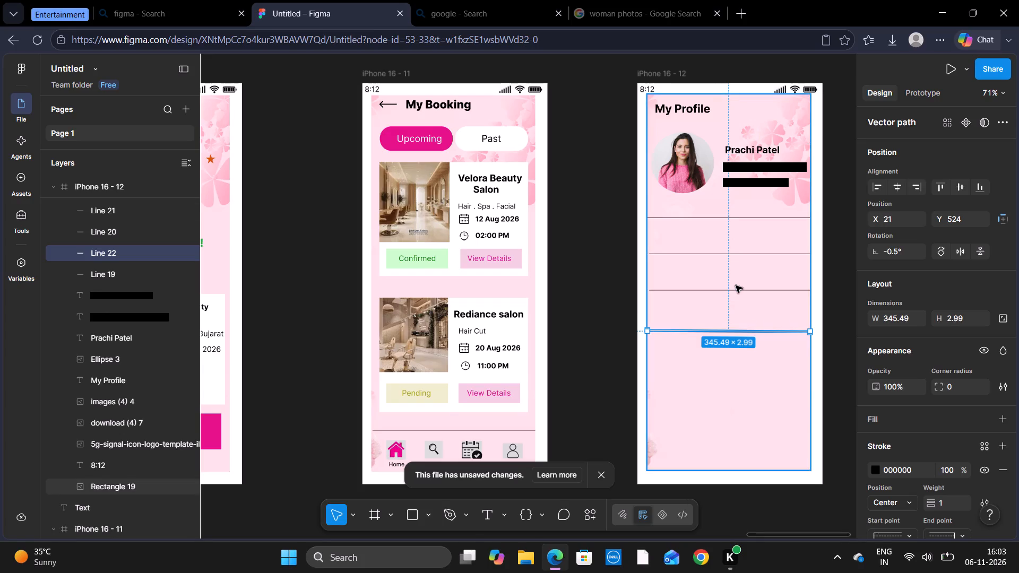
Delete the third divider line, the one whose endpoint was edited.
{"action": "left_click", "coordinate": [737, 289]}
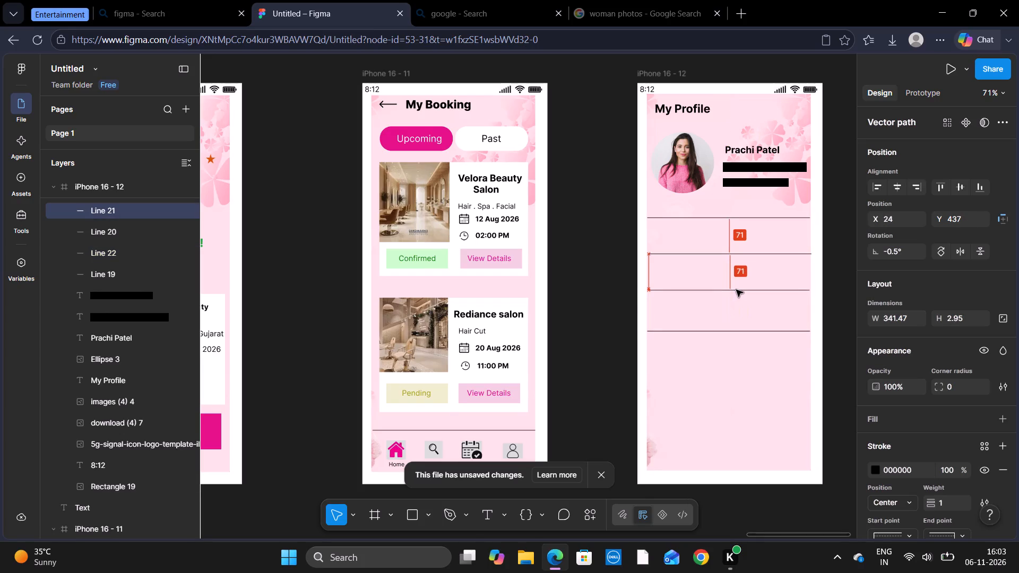
{"action": "key", "text": "Delete"}
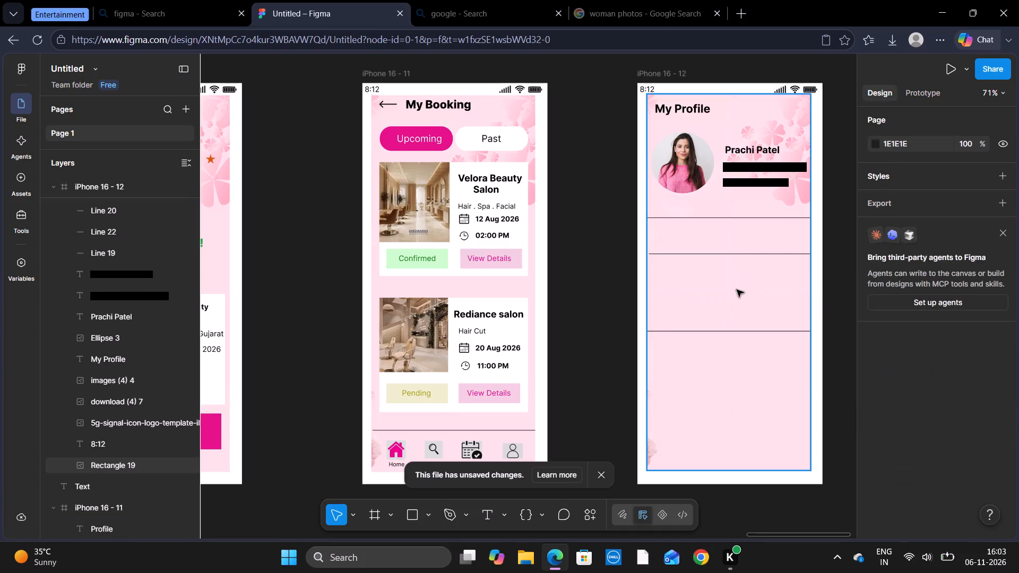
Paste a replacement divider line and place it midway between the second divider and the lowest one.
{"action": "key", "text": "ctrl+v"}
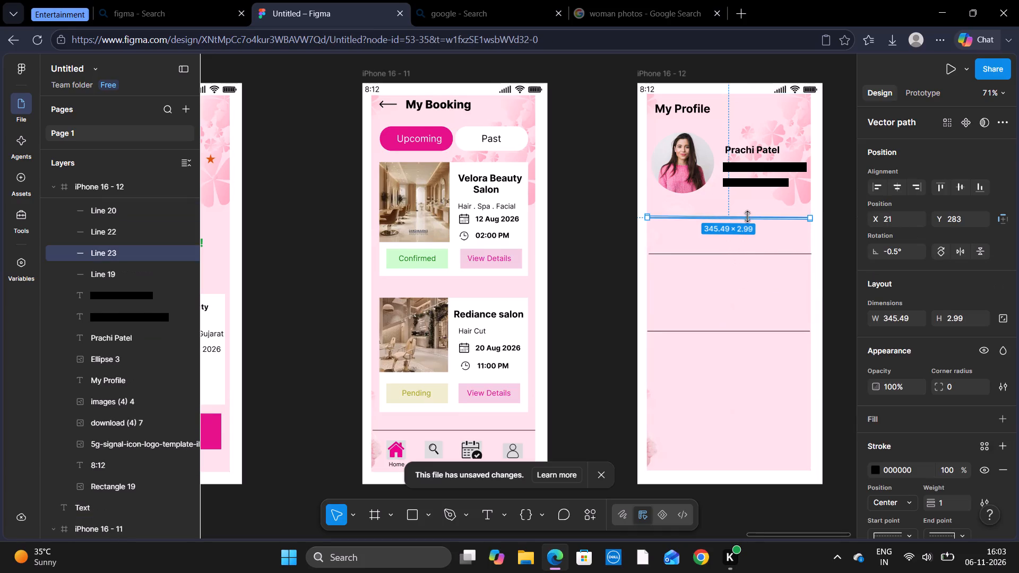
{"action": "left_click", "coordinate": [844, 251]}
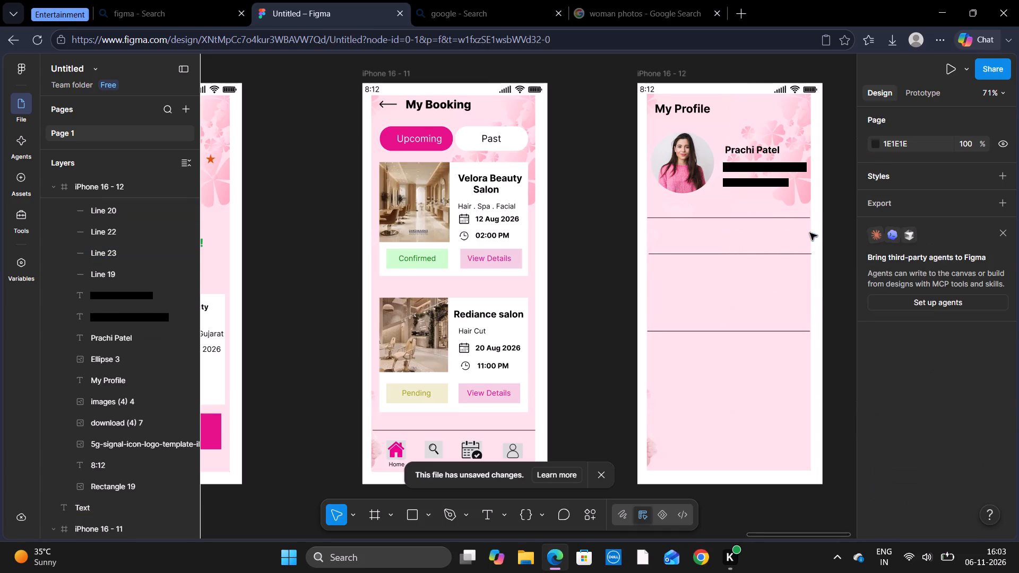
{"action": "left_click_drag", "start_coordinate": [783, 219], "coordinate": [782, 278]}
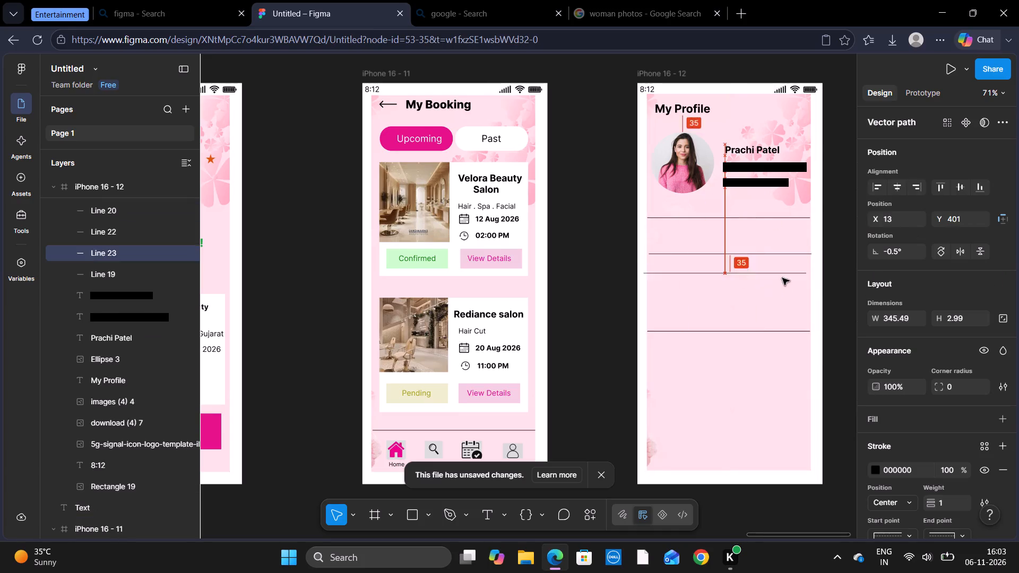
{"action": "left_click_drag", "start_coordinate": [782, 278], "coordinate": [787, 294]}
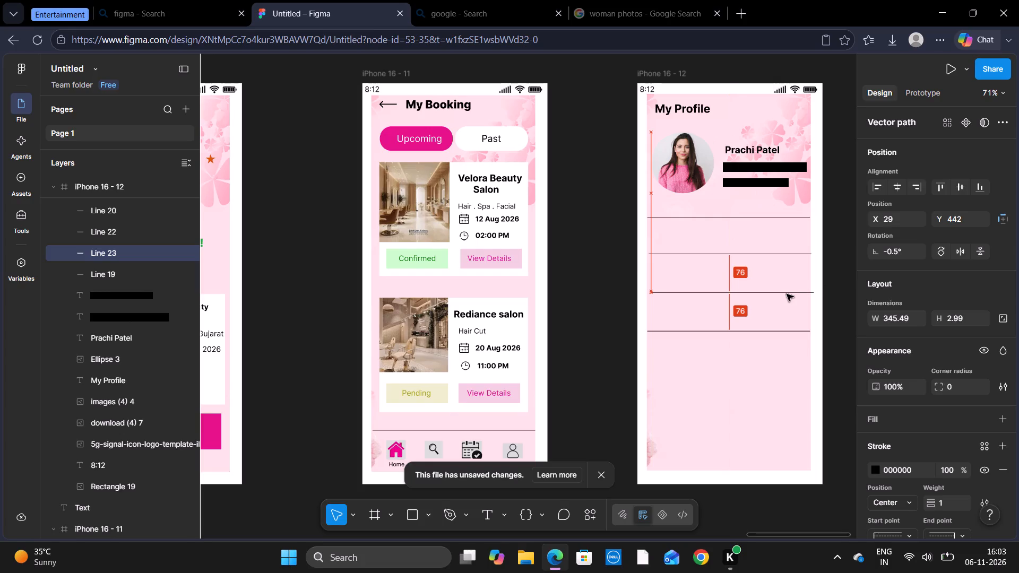
{"action": "left_click_drag", "start_coordinate": [787, 294], "coordinate": [783, 298]}
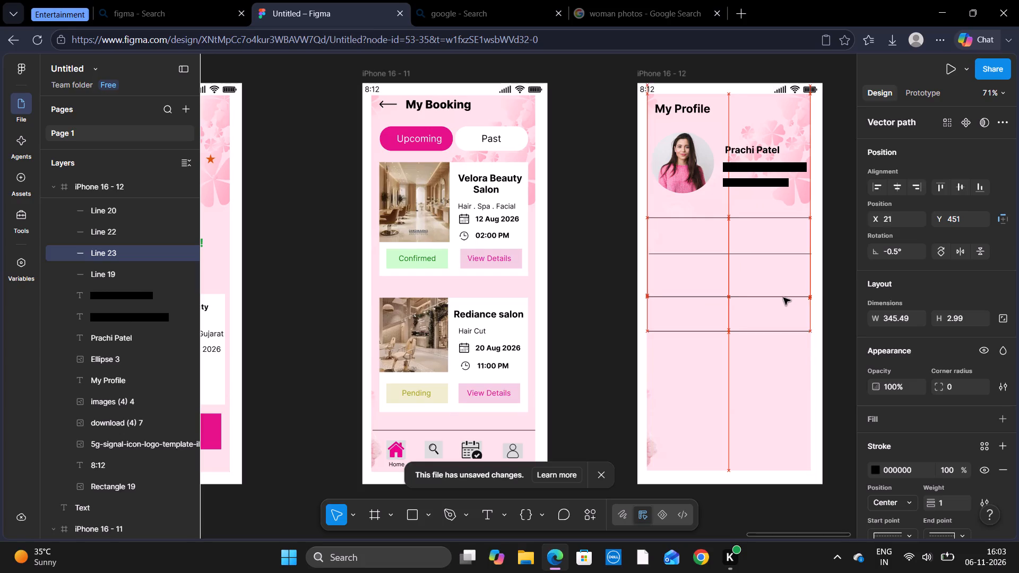
{"action": "left_click_drag", "start_coordinate": [783, 298], "coordinate": [783, 293]}
{"action": "left_click", "coordinate": [842, 343]}
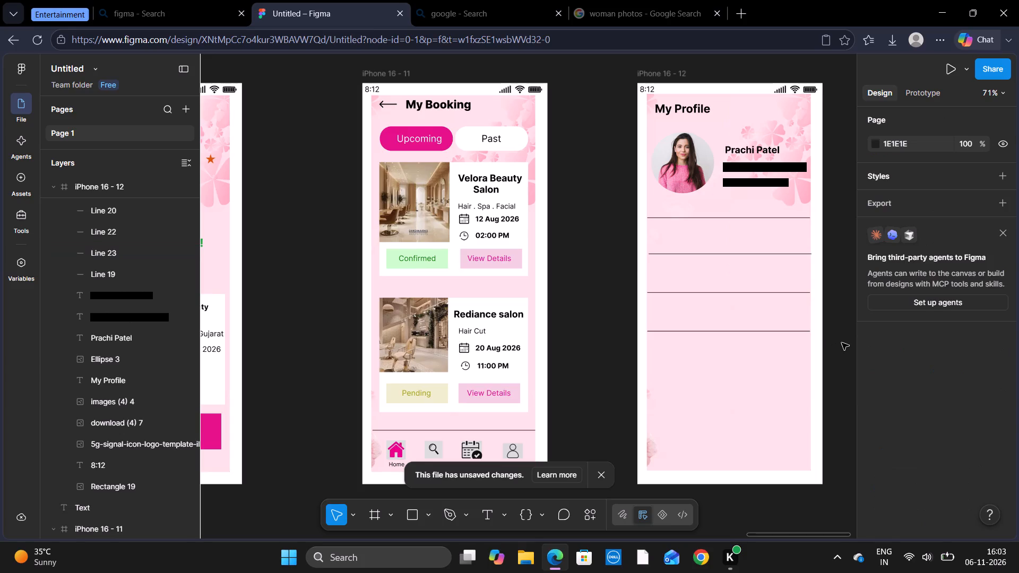
Paste a fifth divider line and place it below the lowest divider on the profile screen.
{"action": "key", "text": "ctrl+v"}
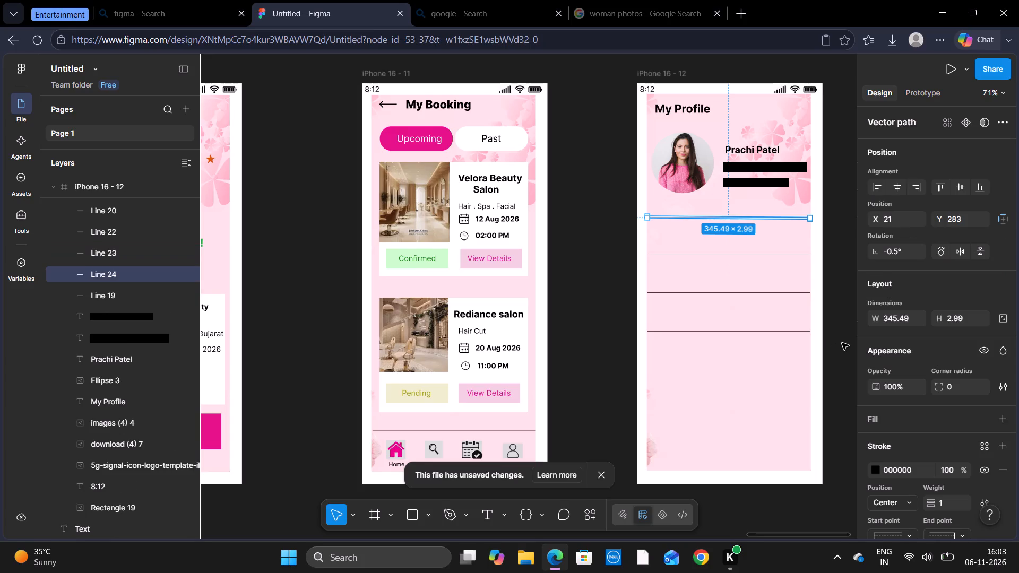
{"action": "left_click", "coordinate": [833, 240]}
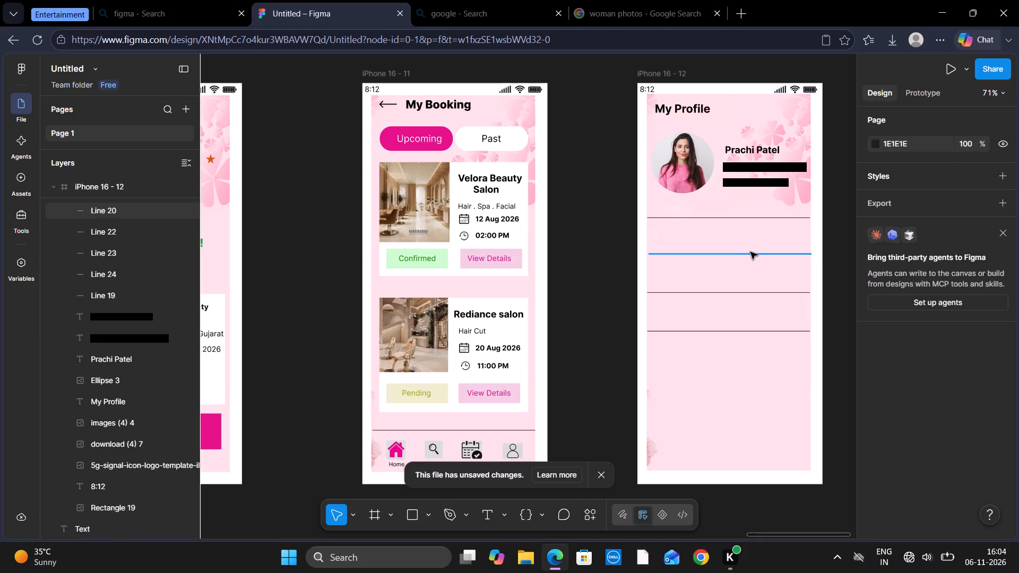
{"action": "left_click_drag", "start_coordinate": [745, 217], "coordinate": [747, 357]}
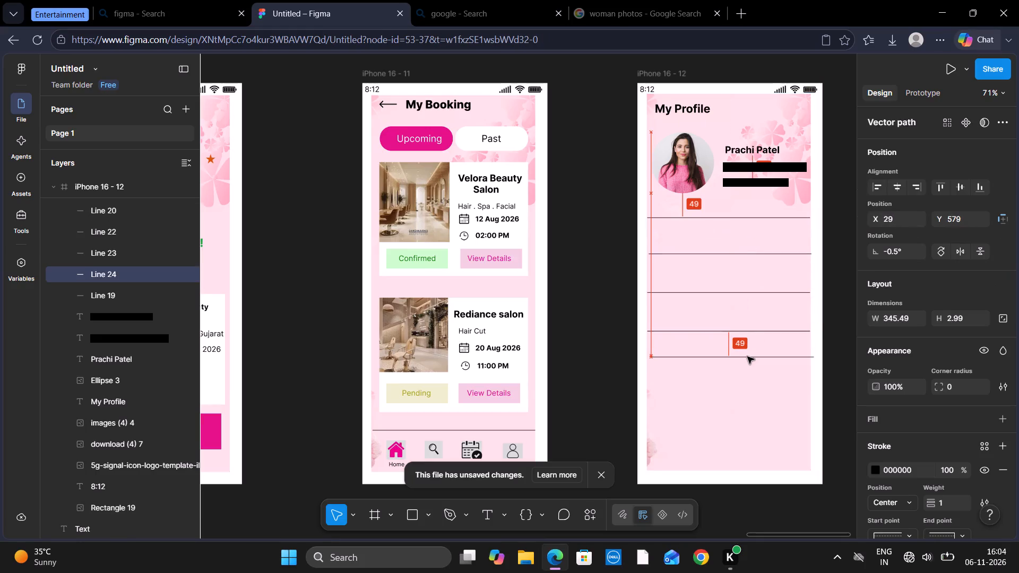
{"action": "left_click_drag", "start_coordinate": [747, 357], "coordinate": [744, 362]}
Move the second divider line on the profile screen up to about X 23, Y 353.
{"action": "left_click", "coordinate": [728, 255]}
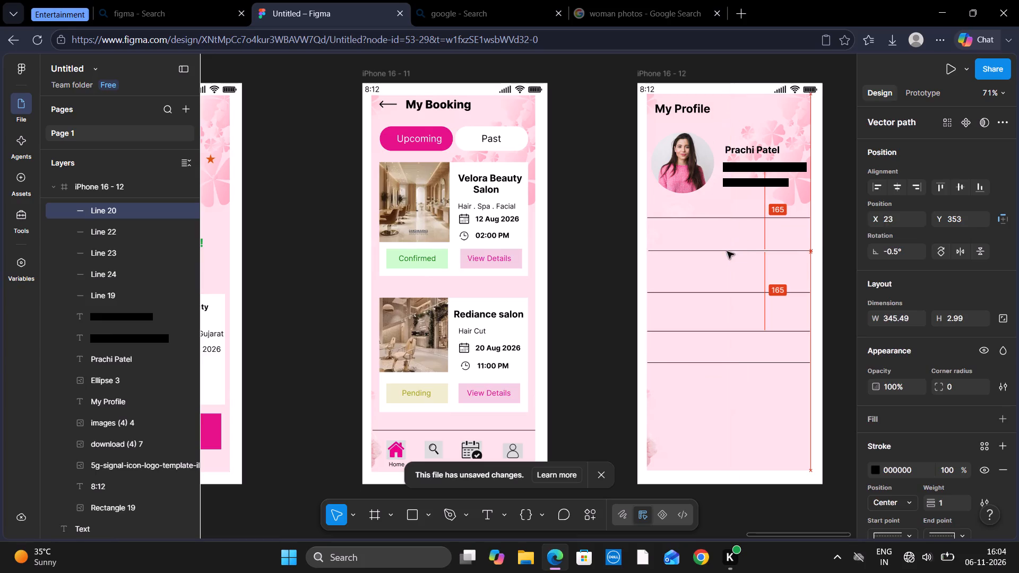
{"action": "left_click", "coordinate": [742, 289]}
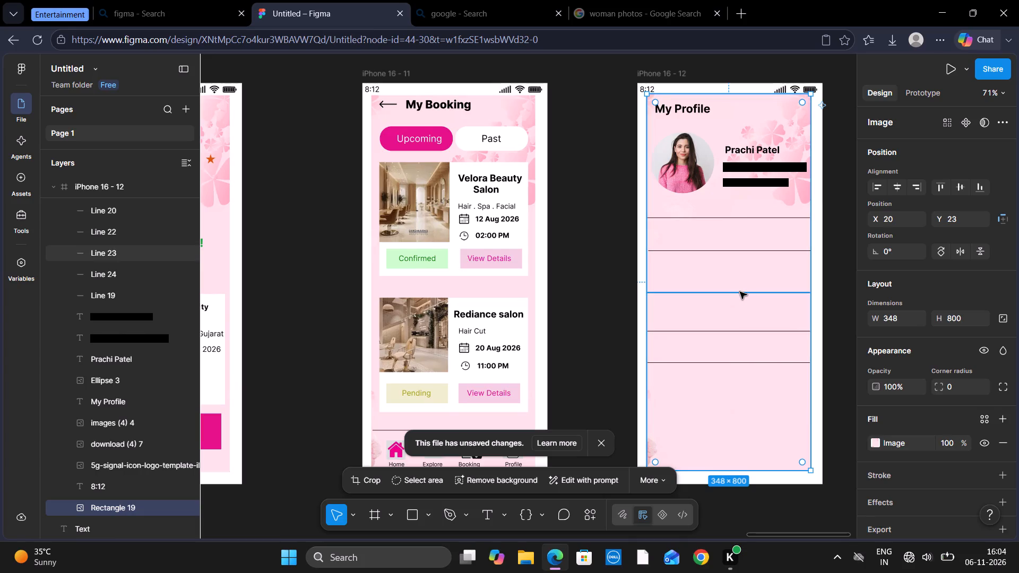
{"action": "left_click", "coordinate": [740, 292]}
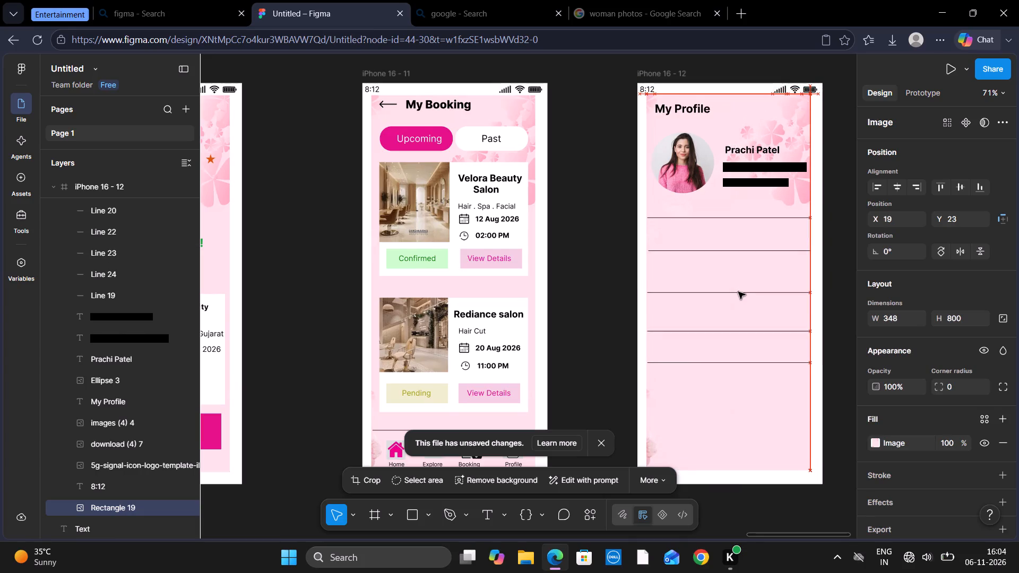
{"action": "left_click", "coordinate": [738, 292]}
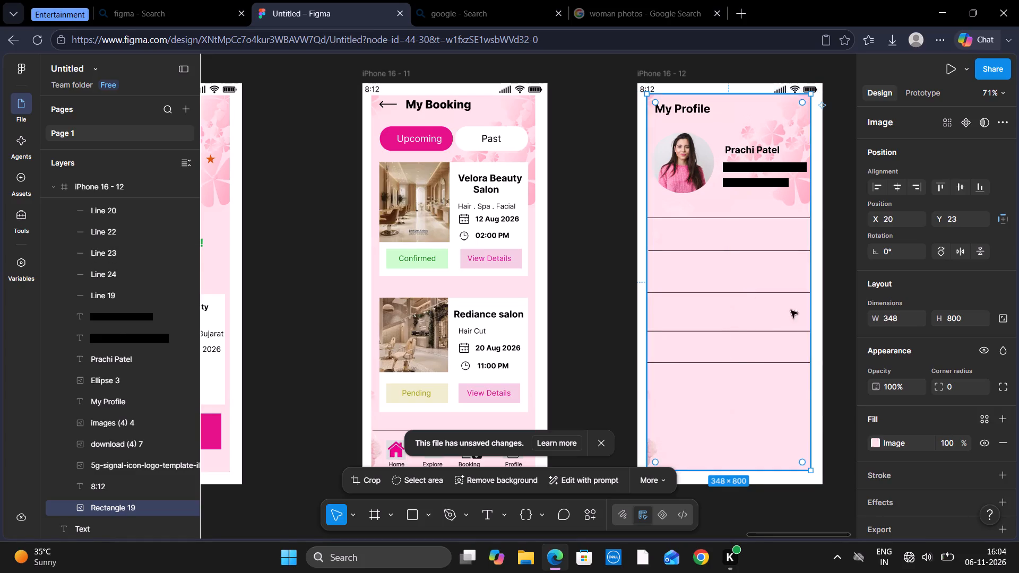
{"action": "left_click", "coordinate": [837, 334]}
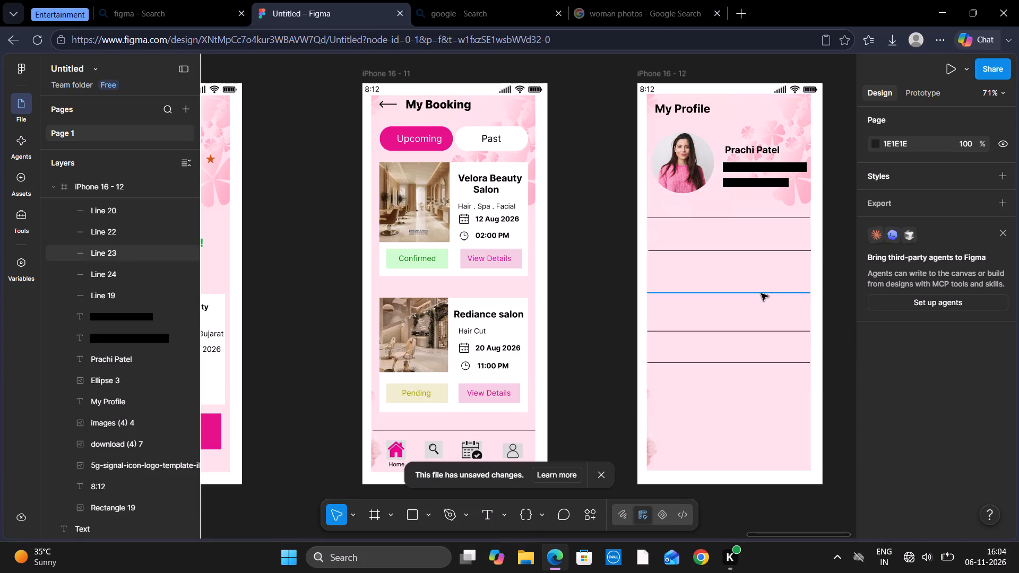
Space the third, fourth and fifth divider lines evenly at 64 px gaps, at about Y 423, 493 and 563.
{"action": "left_click_drag", "start_coordinate": [761, 293], "coordinate": [761, 285]}
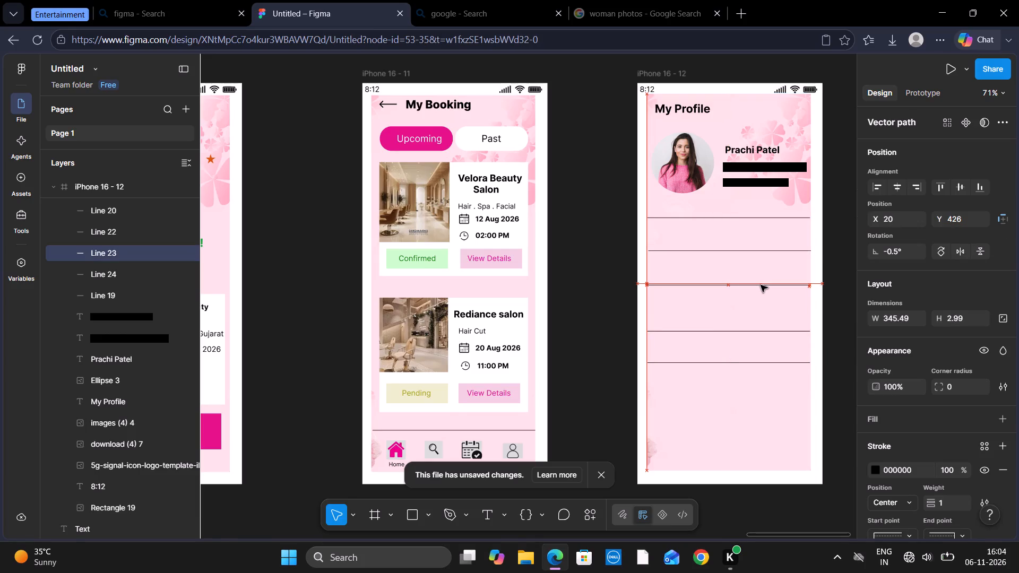
{"action": "left_click_drag", "start_coordinate": [761, 285], "coordinate": [759, 283]}
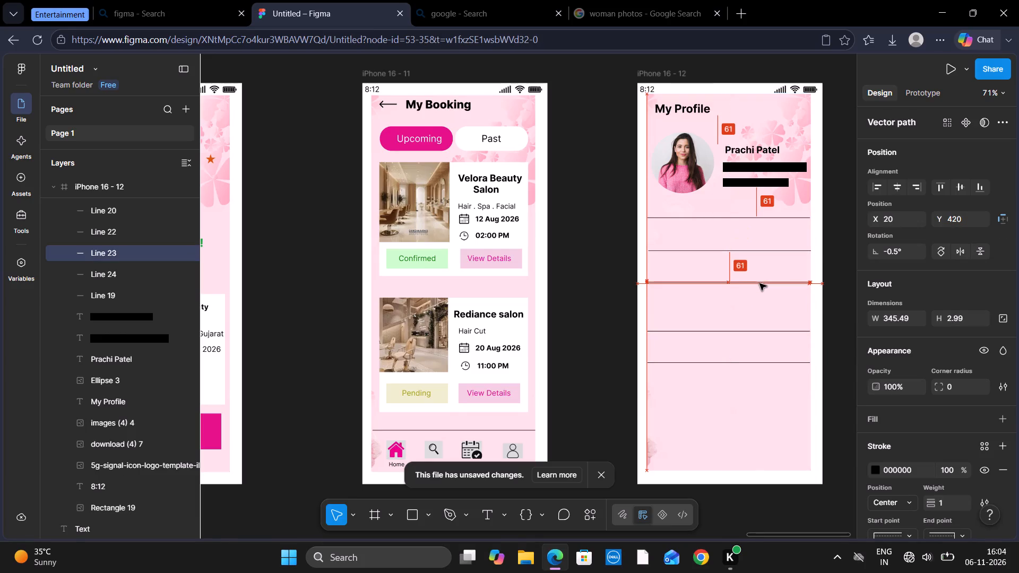
{"action": "left_click_drag", "start_coordinate": [759, 283], "coordinate": [759, 283]}
{"action": "left_click_drag", "start_coordinate": [759, 283], "coordinate": [759, 284]}
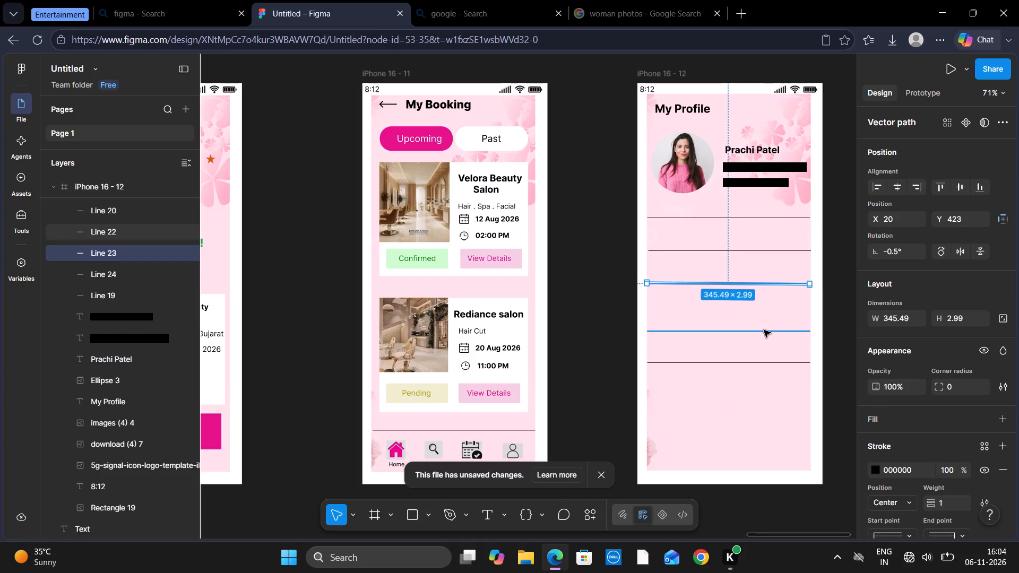
{"action": "left_click_drag", "start_coordinate": [764, 329], "coordinate": [762, 315]}
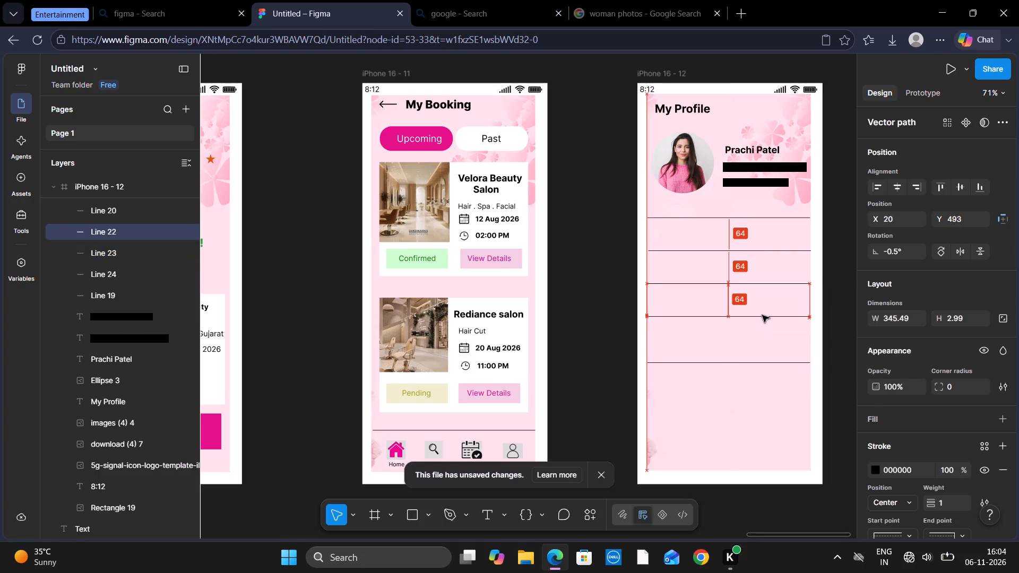
{"action": "left_click_drag", "start_coordinate": [762, 315], "coordinate": [762, 314]}
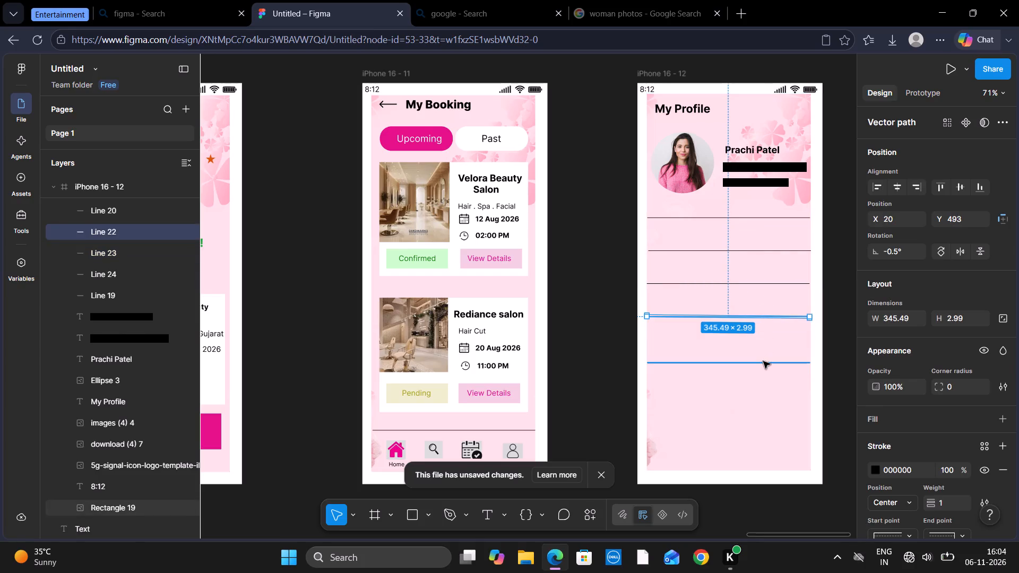
{"action": "left_click_drag", "start_coordinate": [763, 362], "coordinate": [759, 350]}
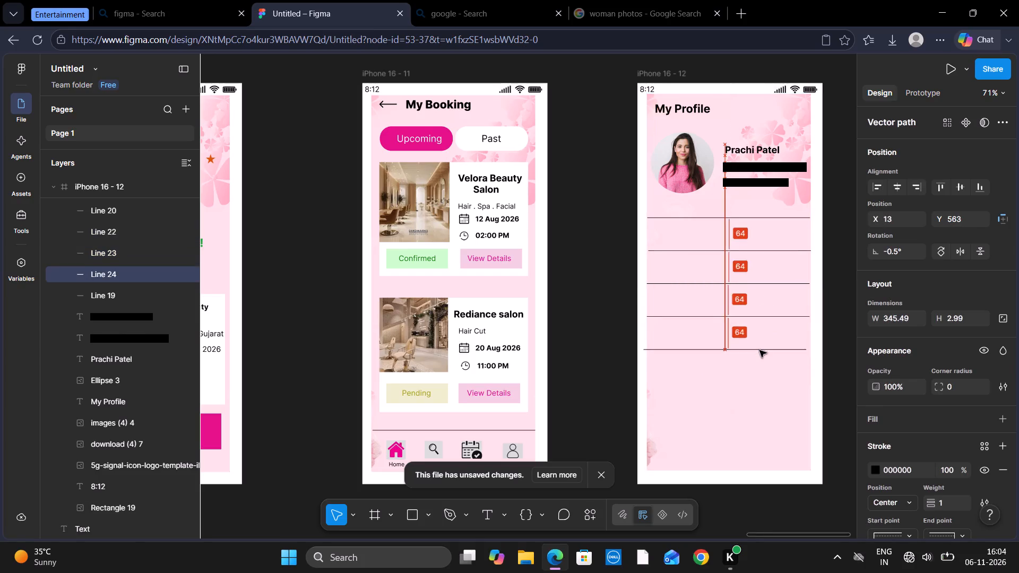
{"action": "left_click_drag", "start_coordinate": [759, 350], "coordinate": [762, 349]}
{"action": "left_click", "coordinate": [850, 361]}
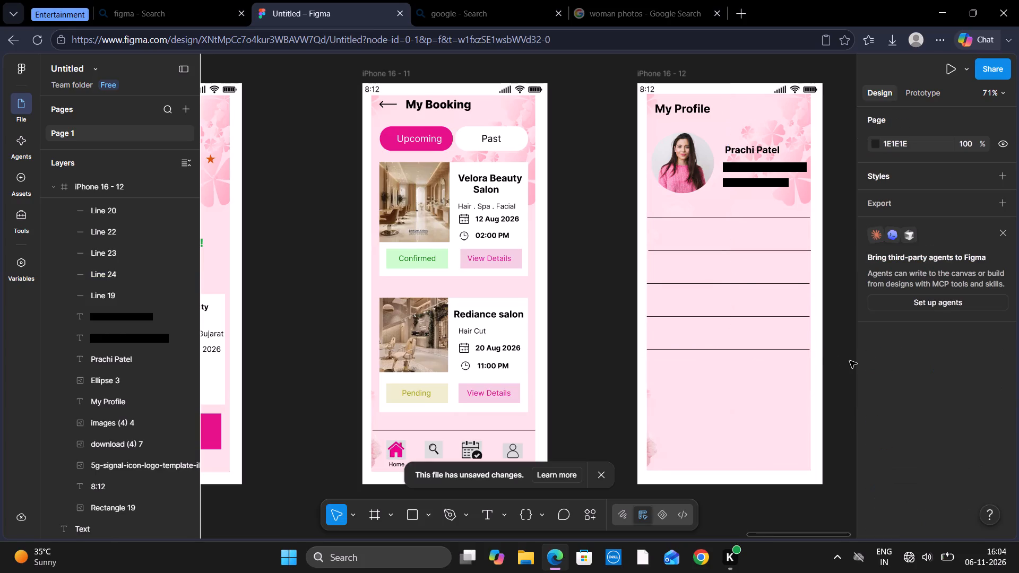
Paste a sixth divider line and place it 64 px below the fifth, at about X 24, Y 633.
{"action": "key", "text": "ctrl+v"}
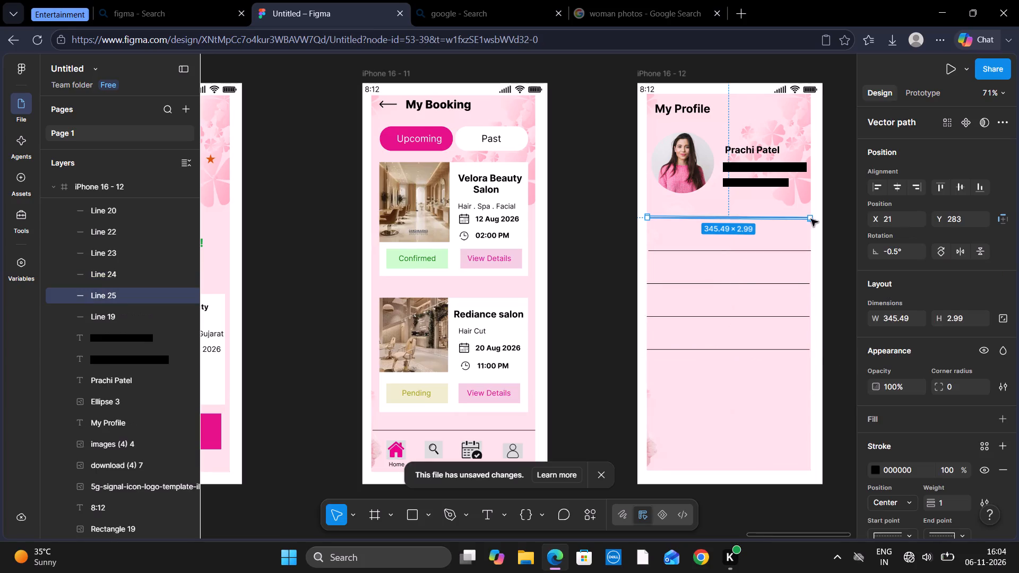
{"action": "left_click_drag", "start_coordinate": [780, 218], "coordinate": [772, 291]}
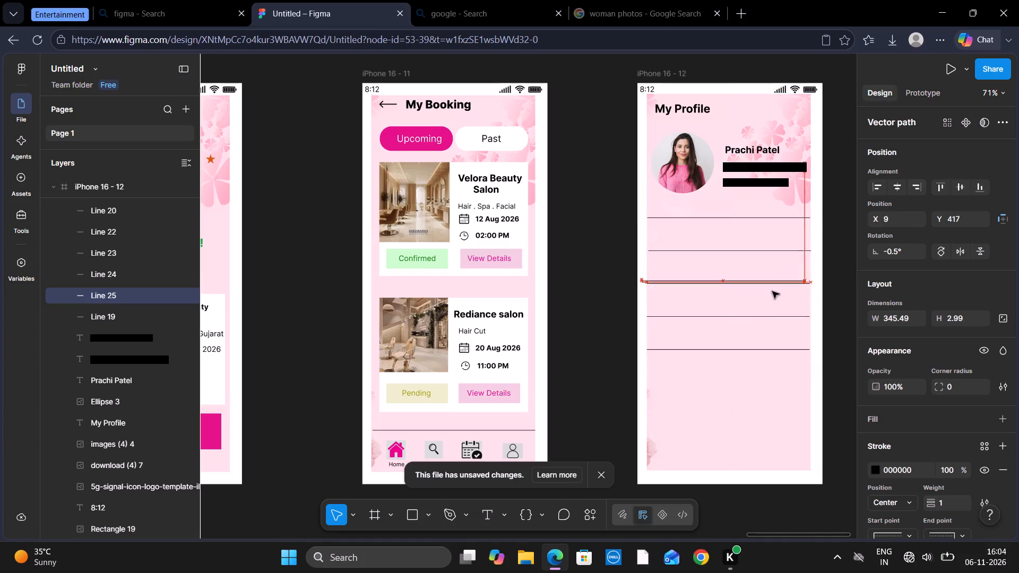
{"action": "left_click_drag", "start_coordinate": [772, 291], "coordinate": [780, 377]}
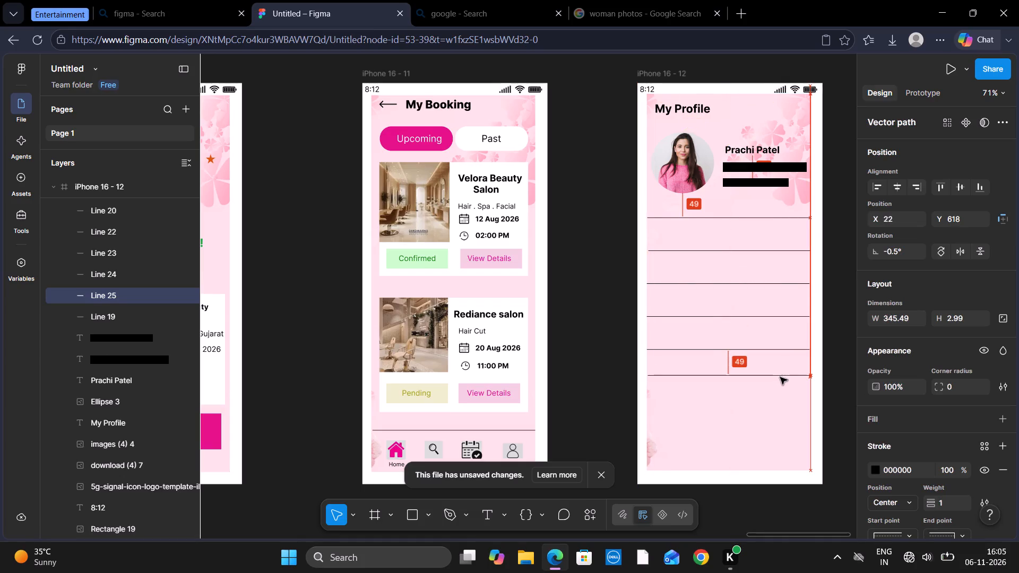
{"action": "left_click_drag", "start_coordinate": [780, 377], "coordinate": [780, 378]}
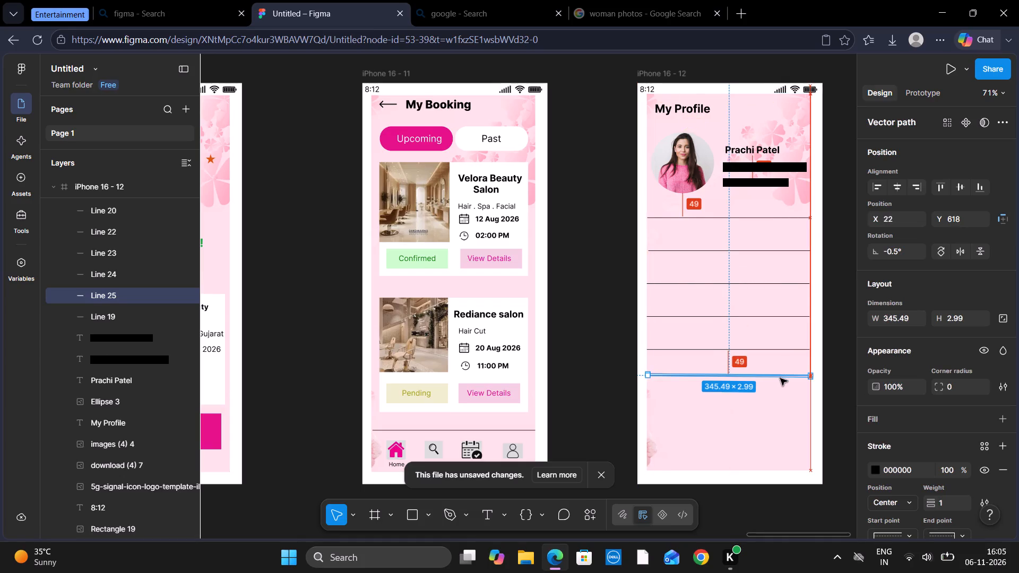
{"action": "left_click_drag", "start_coordinate": [780, 378], "coordinate": [782, 380]}
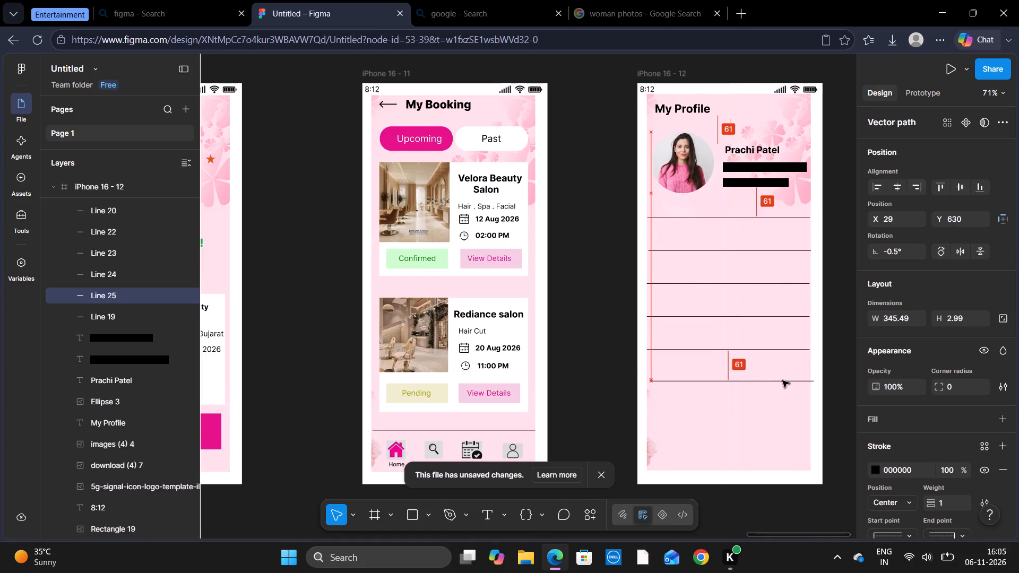
{"action": "left_click_drag", "start_coordinate": [782, 380], "coordinate": [785, 381]}
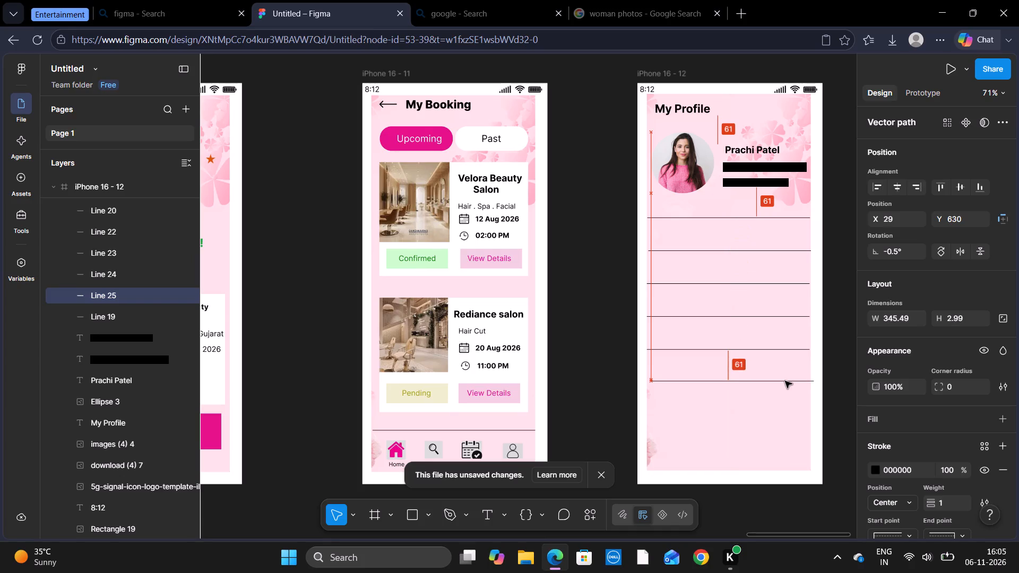
{"action": "left_click_drag", "start_coordinate": [785, 381], "coordinate": [784, 384]}
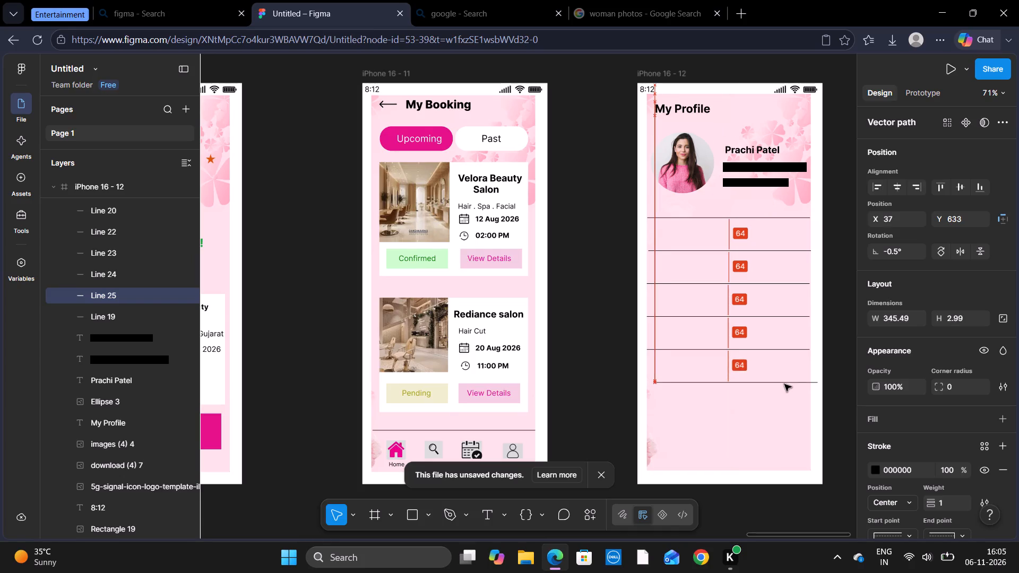
{"action": "left_click_drag", "start_coordinate": [784, 384], "coordinate": [782, 382]}
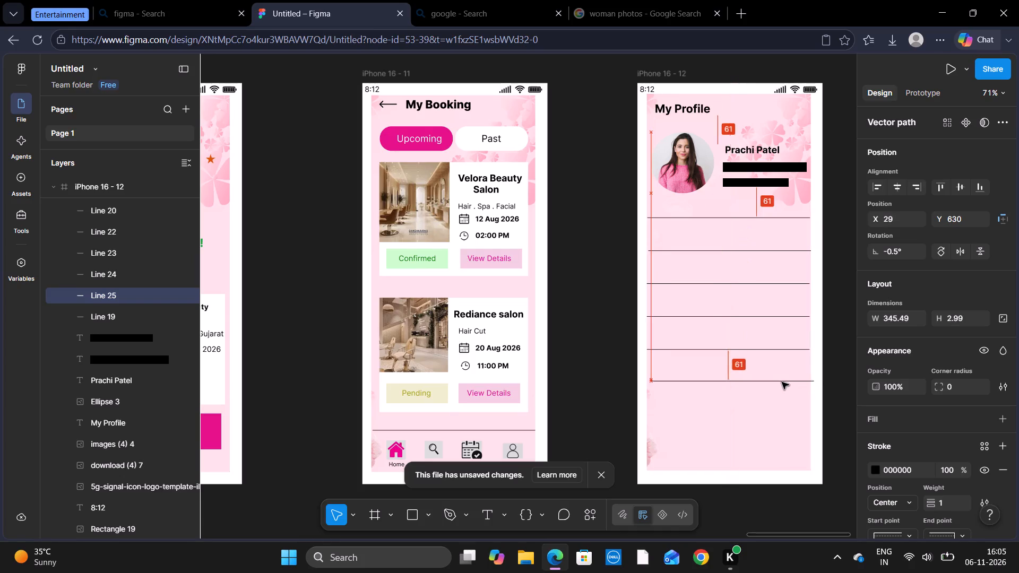
{"action": "left_click_drag", "start_coordinate": [782, 382], "coordinate": [839, 384]}
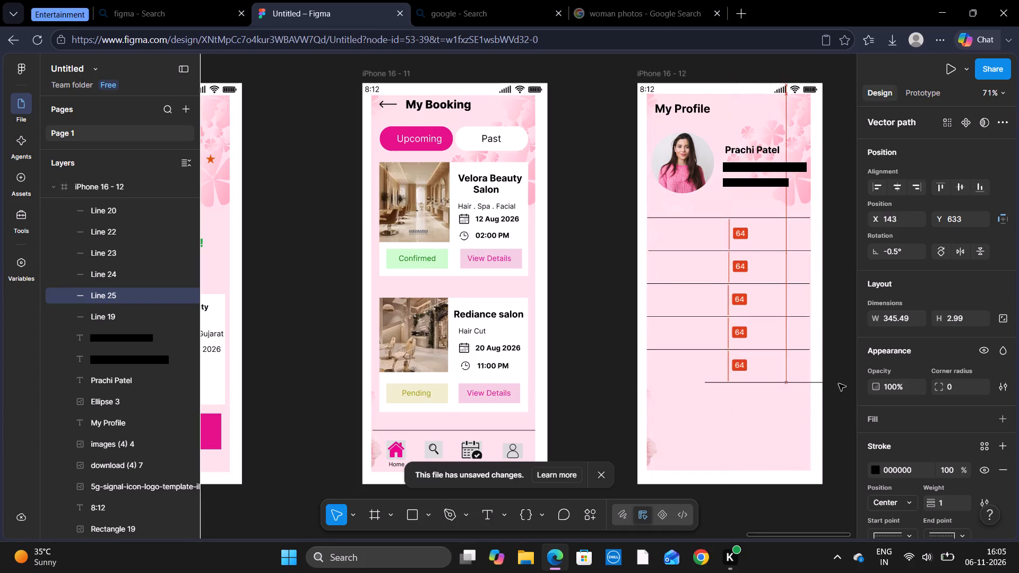
{"action": "left_click_drag", "start_coordinate": [839, 384], "coordinate": [768, 384]}
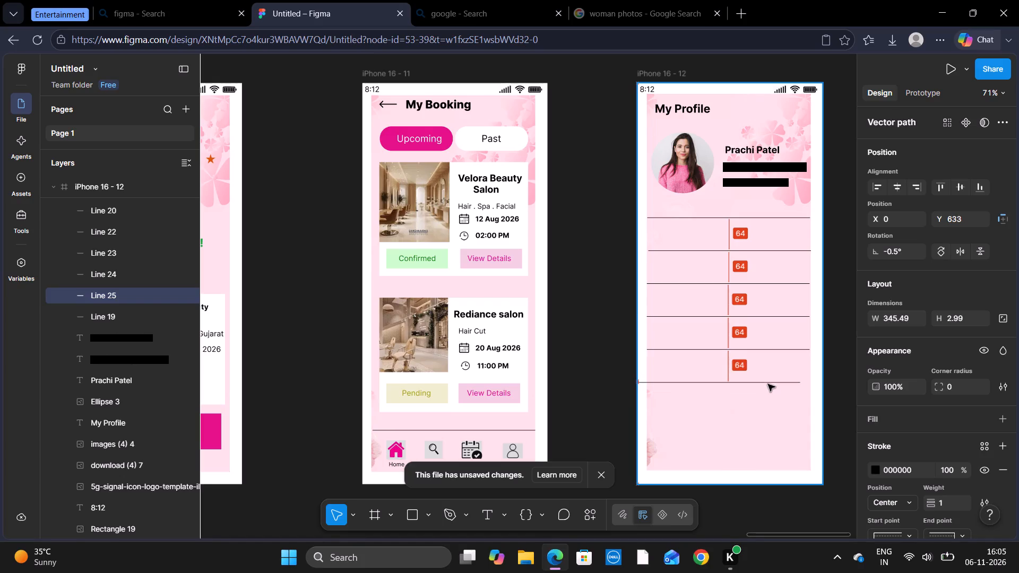
{"action": "left_click_drag", "start_coordinate": [768, 384], "coordinate": [781, 384]}
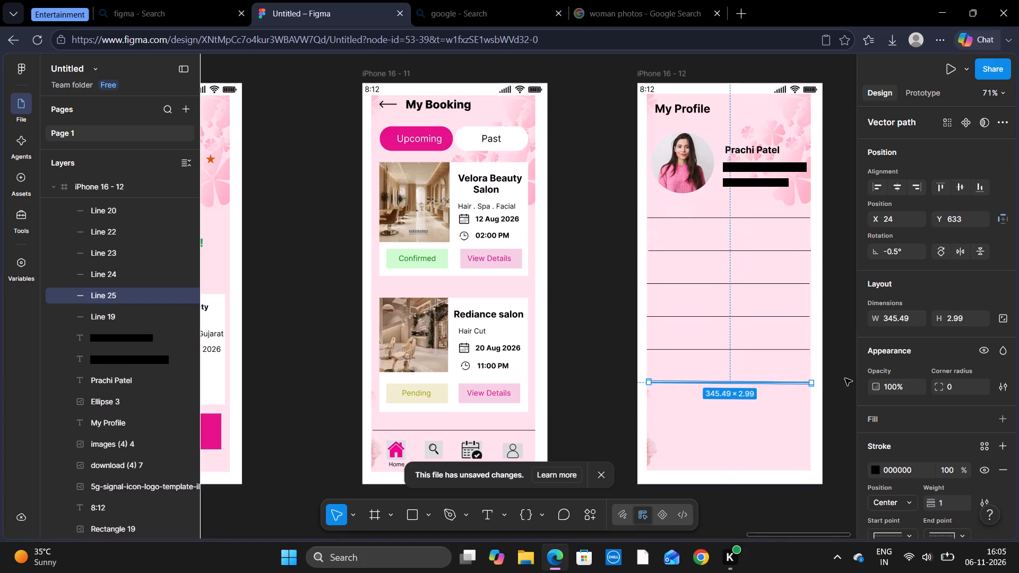
{"action": "left_click", "coordinate": [845, 378]}
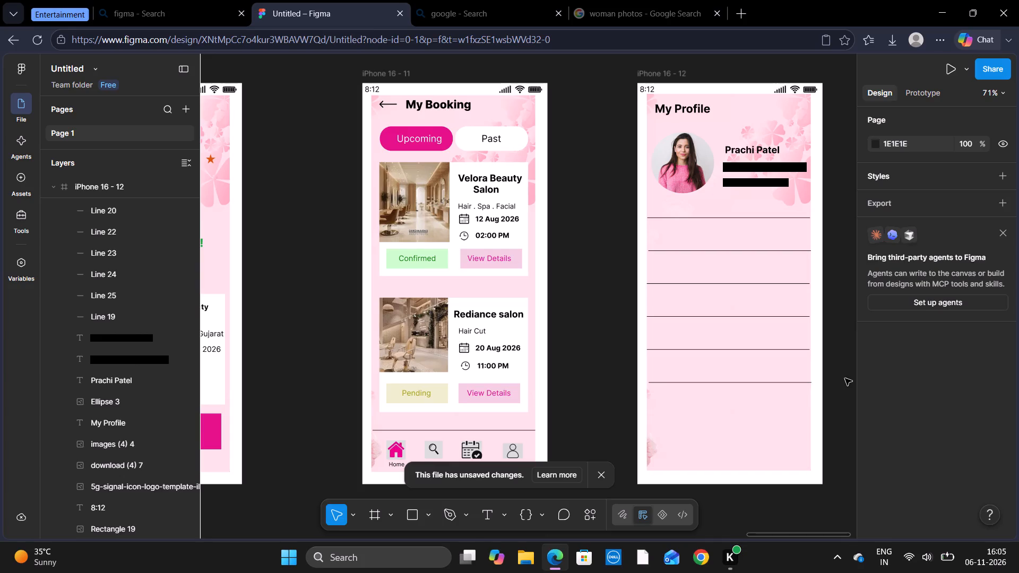
Paste a seventh divider line onto the profile screen.
{"action": "key", "text": "ctrl+v"}
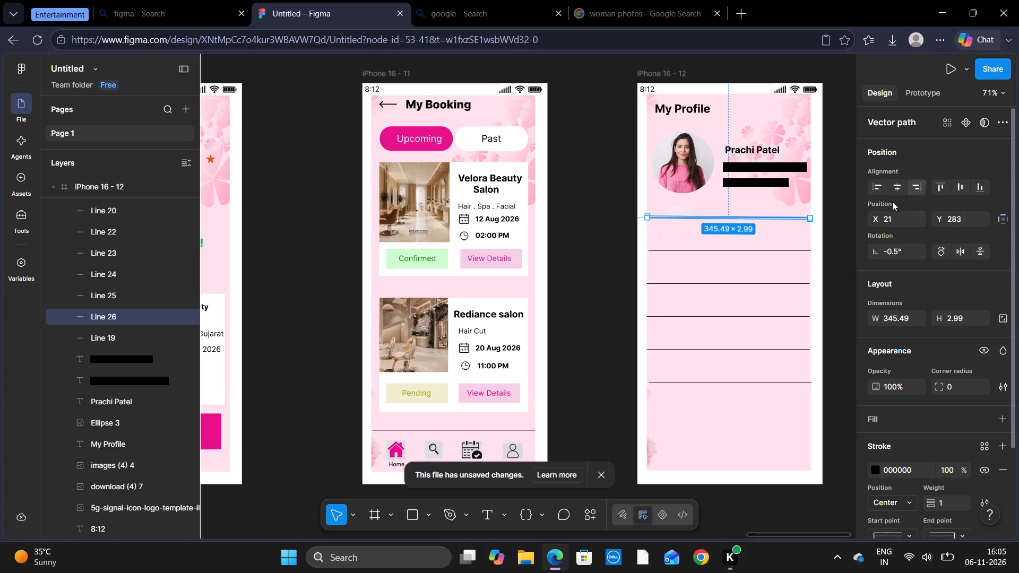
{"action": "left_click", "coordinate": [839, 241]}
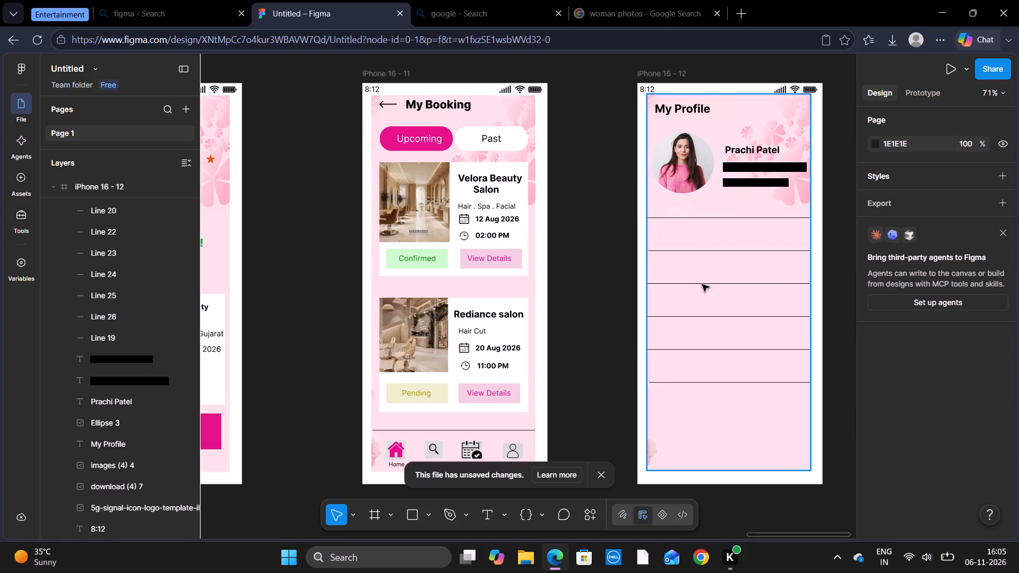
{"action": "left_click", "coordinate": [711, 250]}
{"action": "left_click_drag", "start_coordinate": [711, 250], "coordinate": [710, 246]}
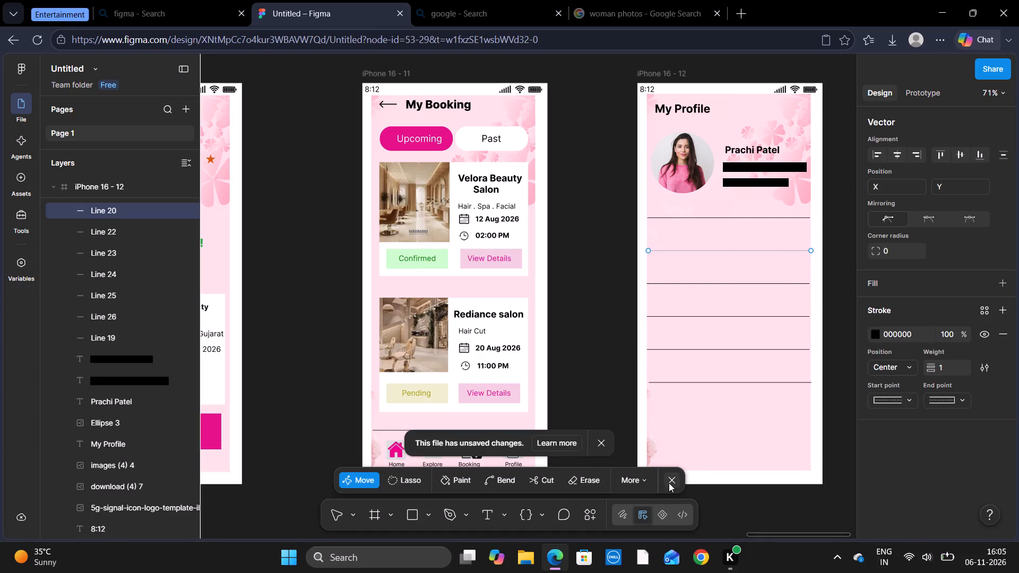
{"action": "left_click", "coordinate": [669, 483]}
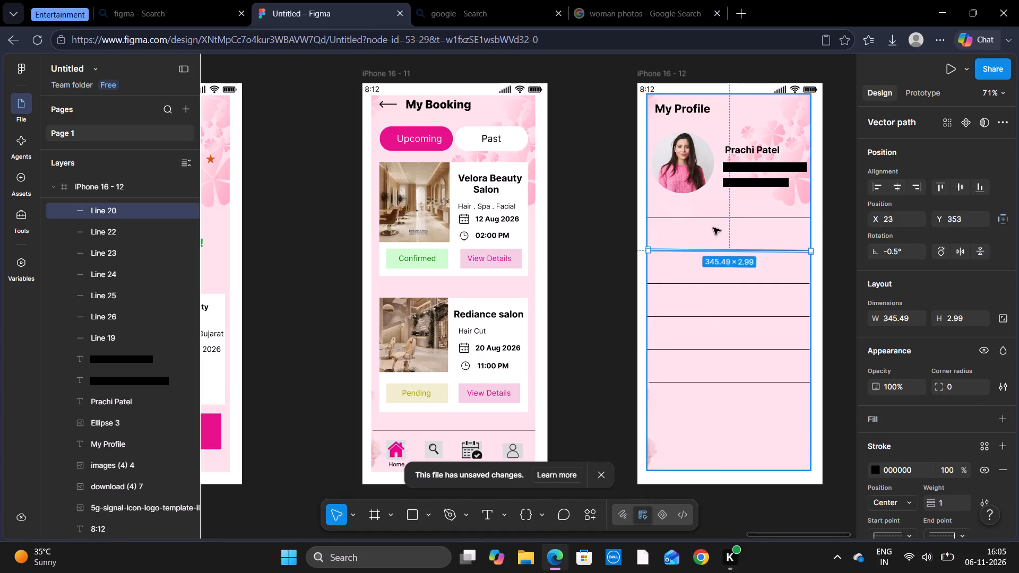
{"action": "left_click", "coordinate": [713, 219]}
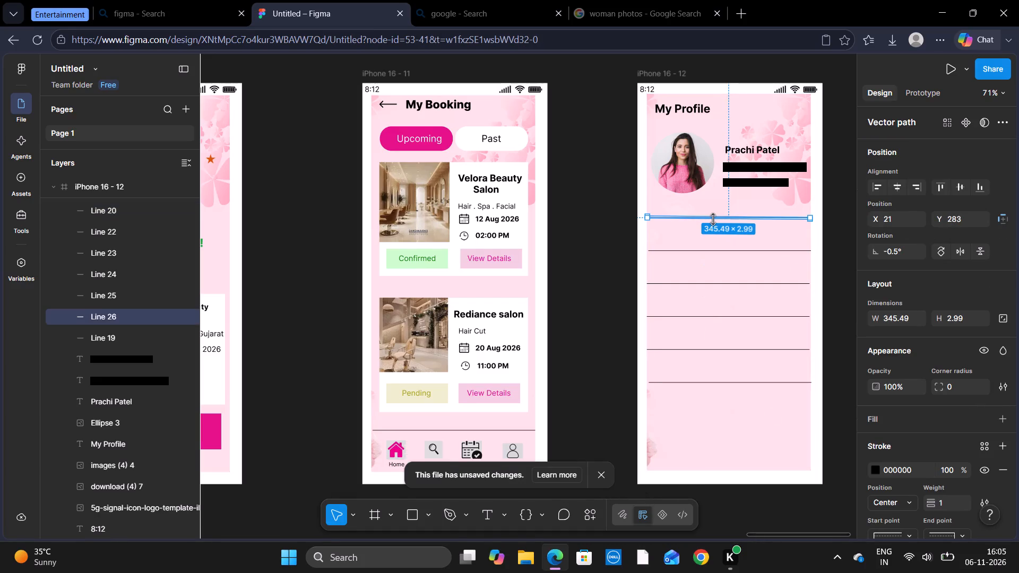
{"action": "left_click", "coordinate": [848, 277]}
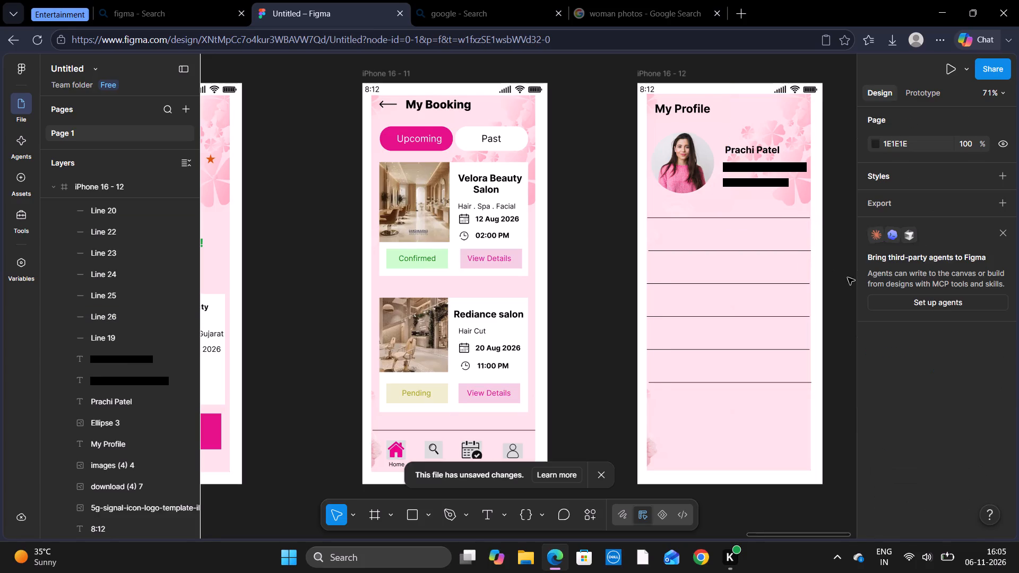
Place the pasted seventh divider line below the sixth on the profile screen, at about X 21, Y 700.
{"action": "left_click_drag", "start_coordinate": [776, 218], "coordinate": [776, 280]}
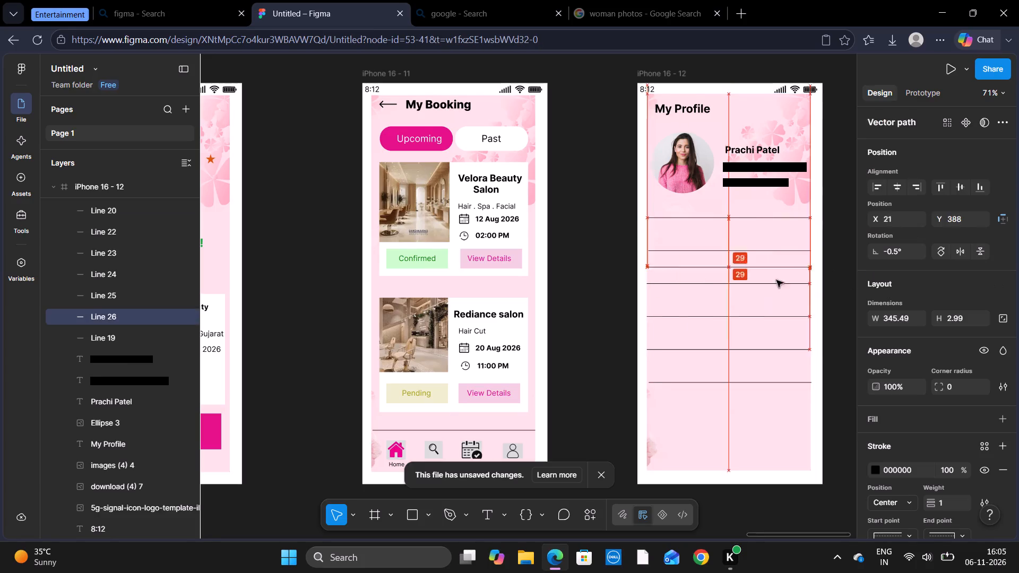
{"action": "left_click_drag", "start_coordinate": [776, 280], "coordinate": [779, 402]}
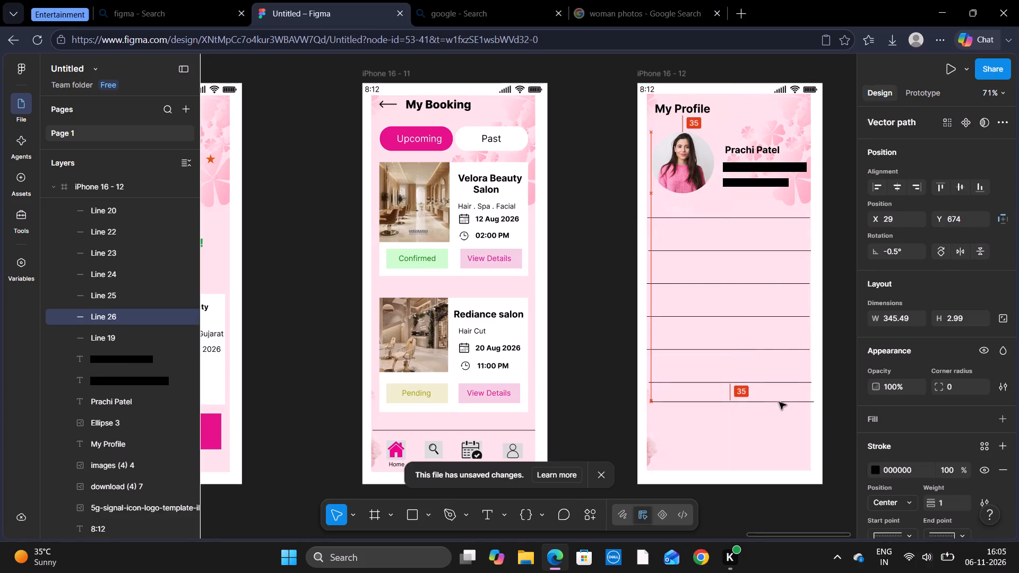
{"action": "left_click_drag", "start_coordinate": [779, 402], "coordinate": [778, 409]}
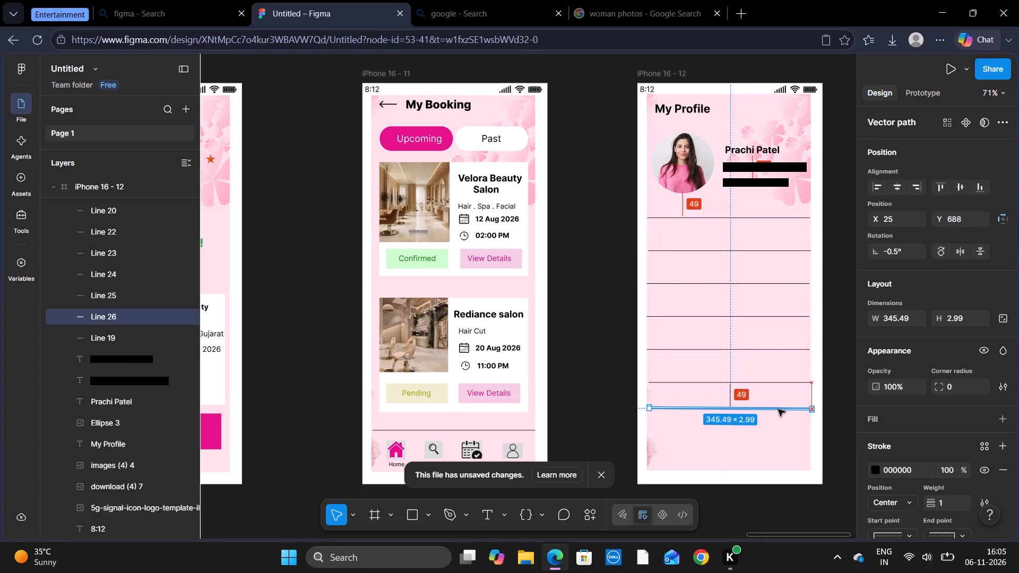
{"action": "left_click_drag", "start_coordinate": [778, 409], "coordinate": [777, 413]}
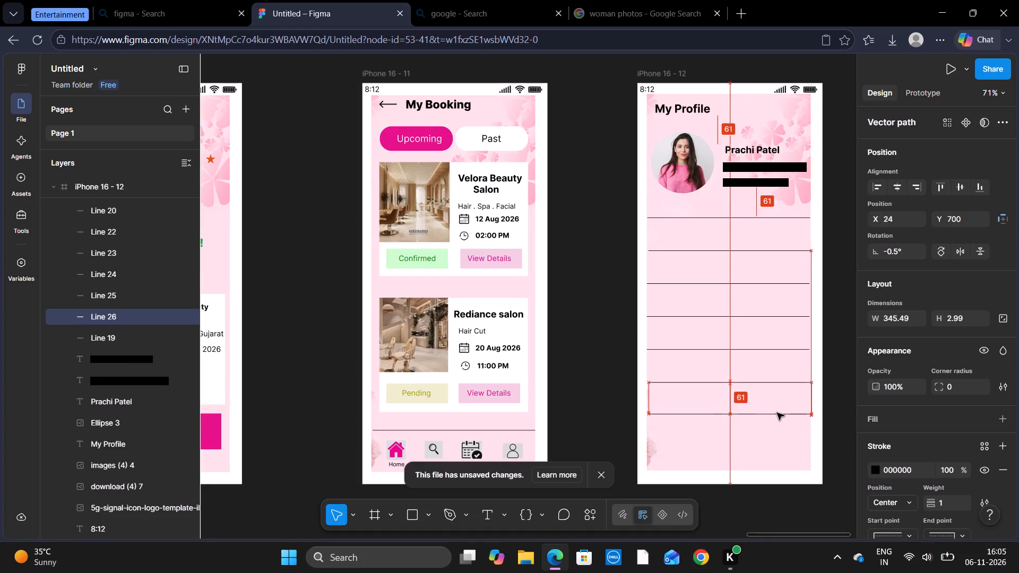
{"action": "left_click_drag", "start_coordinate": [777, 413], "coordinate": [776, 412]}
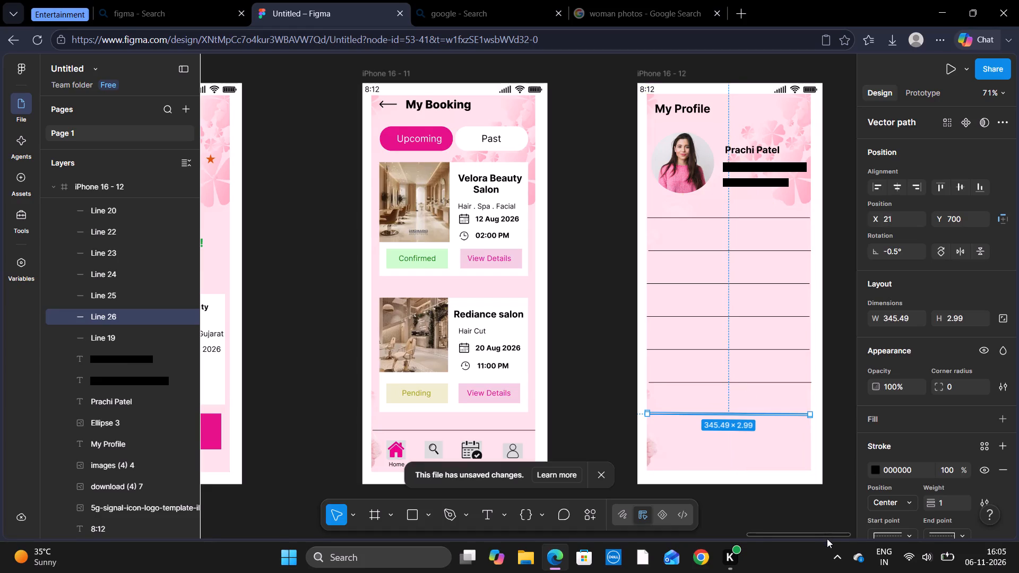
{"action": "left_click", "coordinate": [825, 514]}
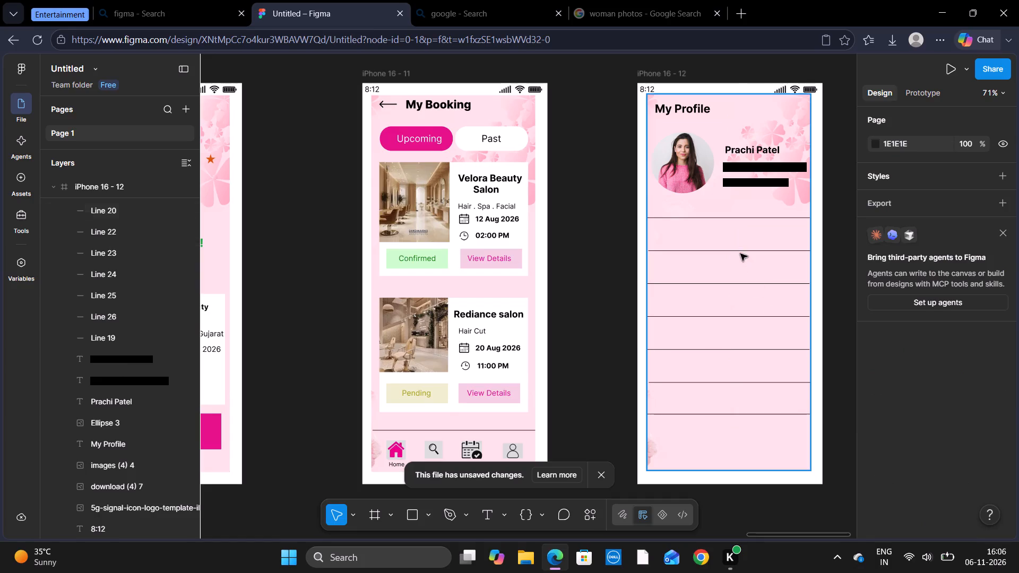
Move the second, third and fourth divider lines up with equal 52 px gaps, the second at about Y 338 and the fourth at Y 454.
{"action": "left_click_drag", "start_coordinate": [740, 253], "coordinate": [740, 247]}
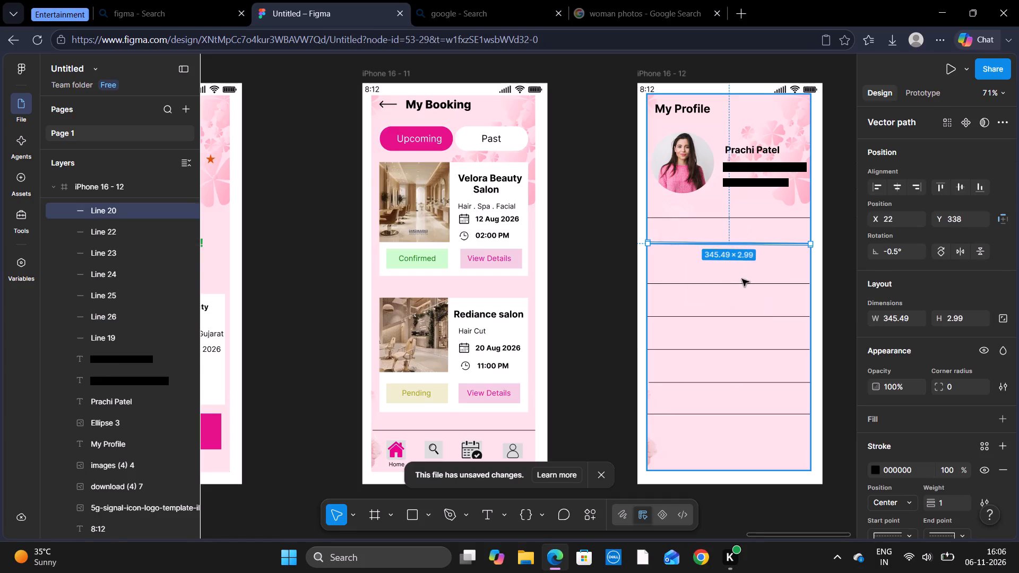
{"action": "left_click_drag", "start_coordinate": [742, 284], "coordinate": [742, 275]}
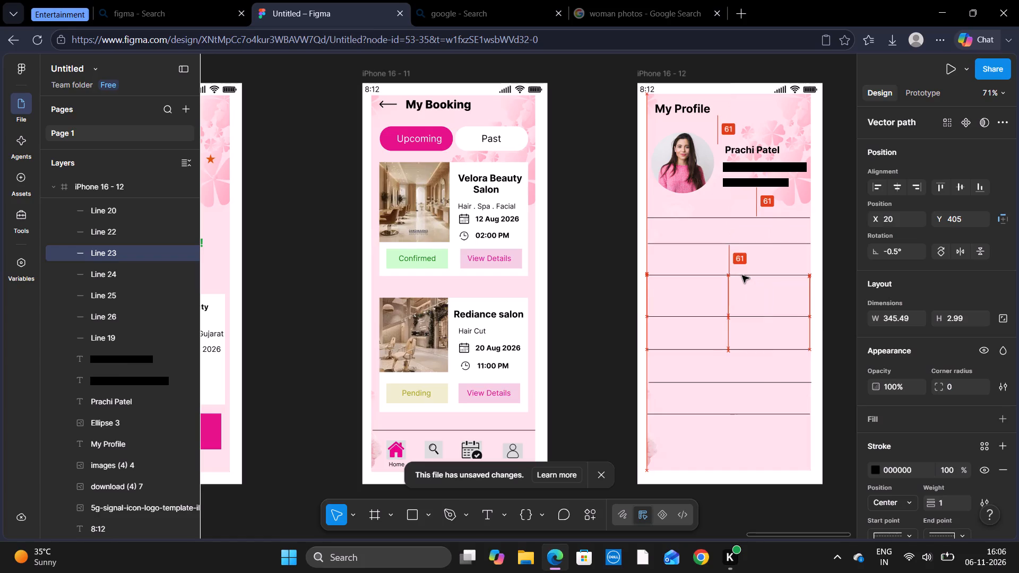
{"action": "left_click_drag", "start_coordinate": [742, 275], "coordinate": [743, 272]}
{"action": "left_click_drag", "start_coordinate": [745, 315], "coordinate": [742, 299]}
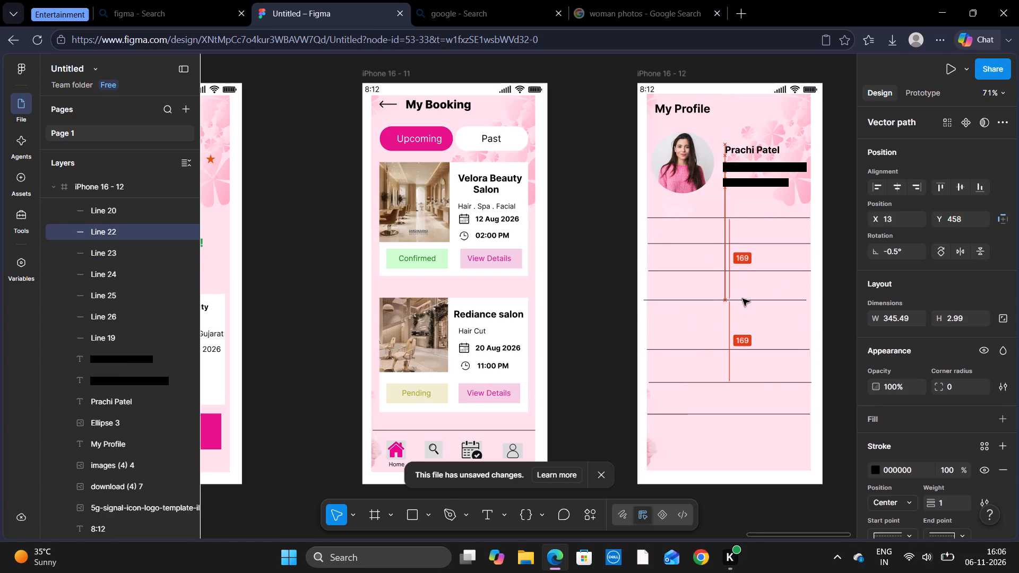
{"action": "left_click_drag", "start_coordinate": [742, 299], "coordinate": [745, 299]}
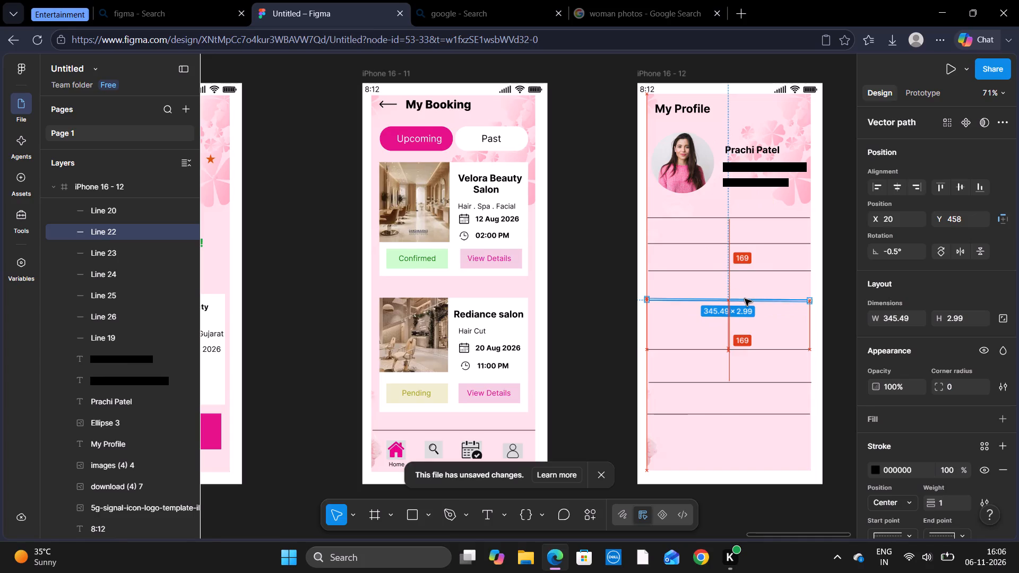
{"action": "left_click_drag", "start_coordinate": [745, 299], "coordinate": [745, 295]}
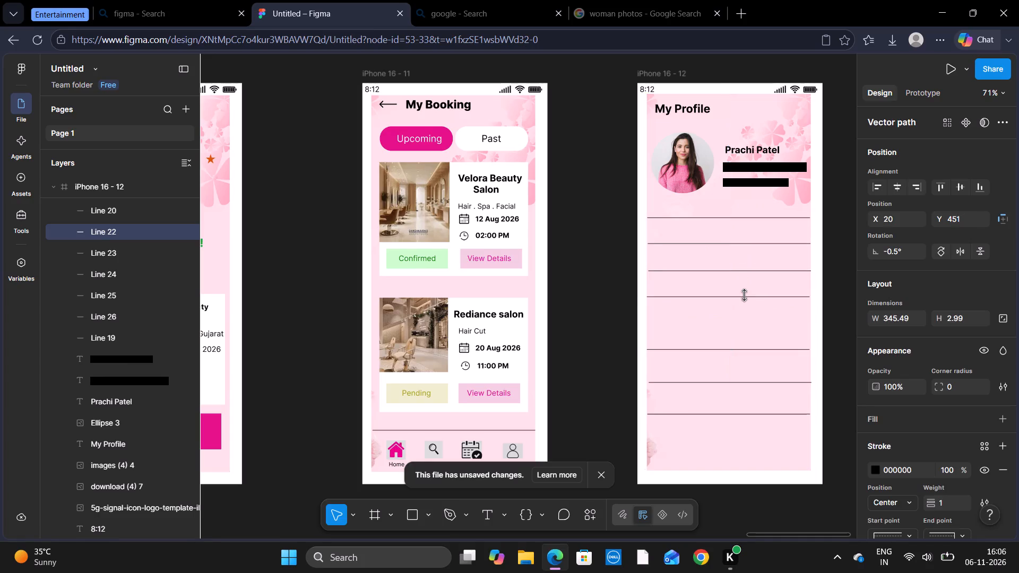
{"action": "left_click", "coordinate": [745, 295]}
{"action": "left_click", "coordinate": [845, 334]}
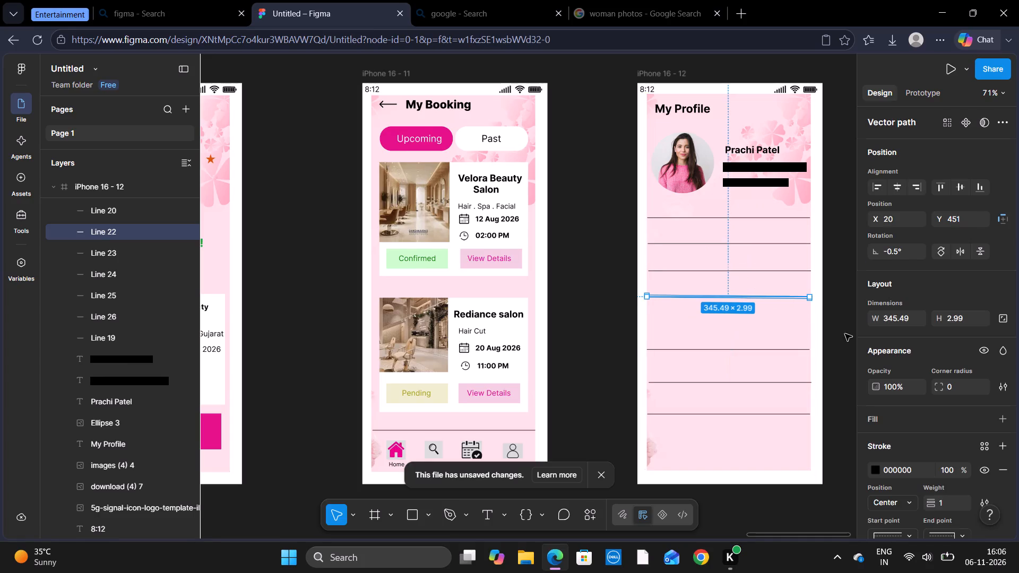
{"action": "left_click", "coordinate": [749, 298]}
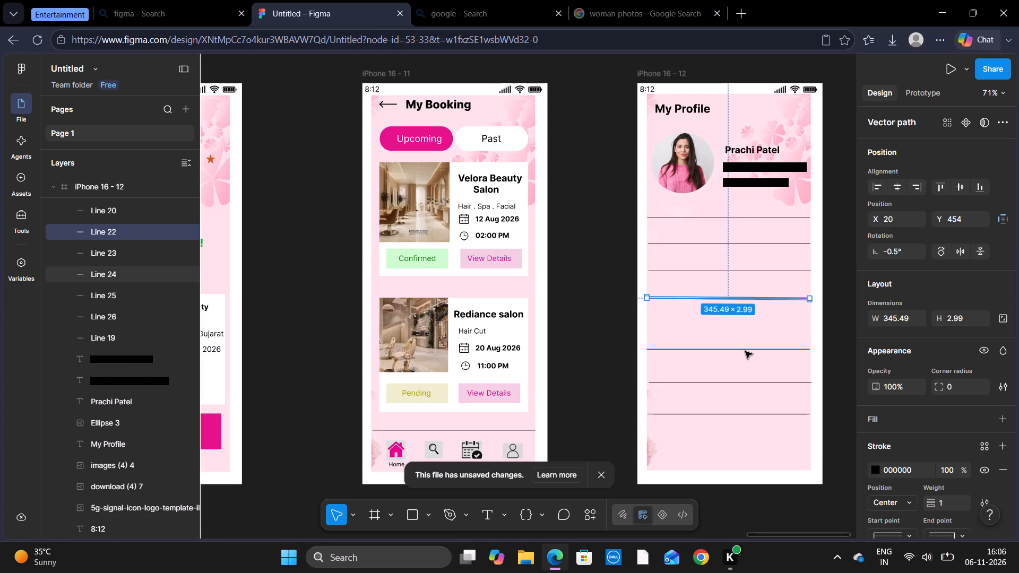
Move the fifth, sixth and seventh divider lines up to about Y 512, 570 and 628, keeping 52 px gaps and aligning the fifth at X 23.
{"action": "left_click_drag", "start_coordinate": [745, 351], "coordinate": [743, 327]}
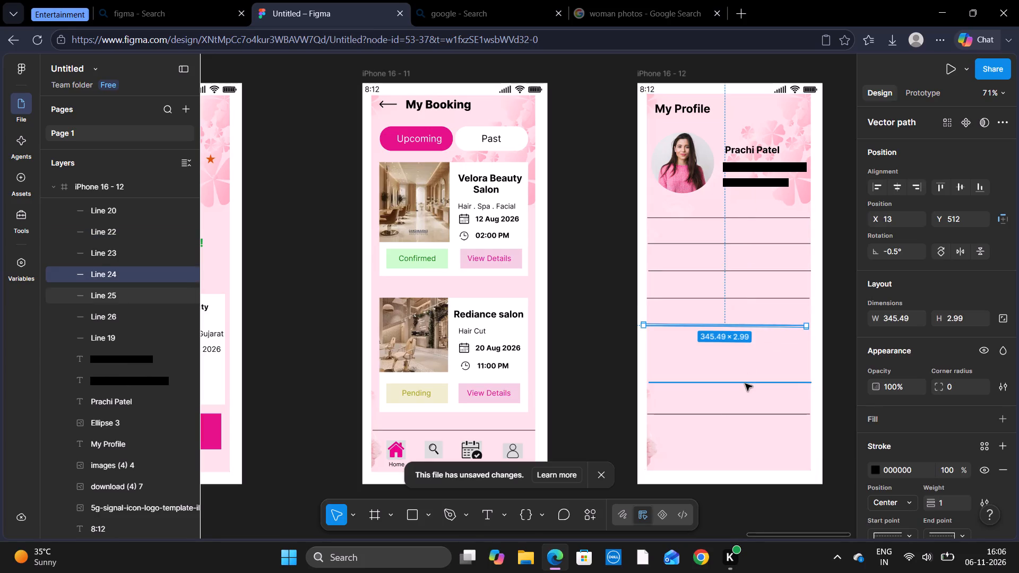
{"action": "left_click_drag", "start_coordinate": [745, 384], "coordinate": [745, 355]}
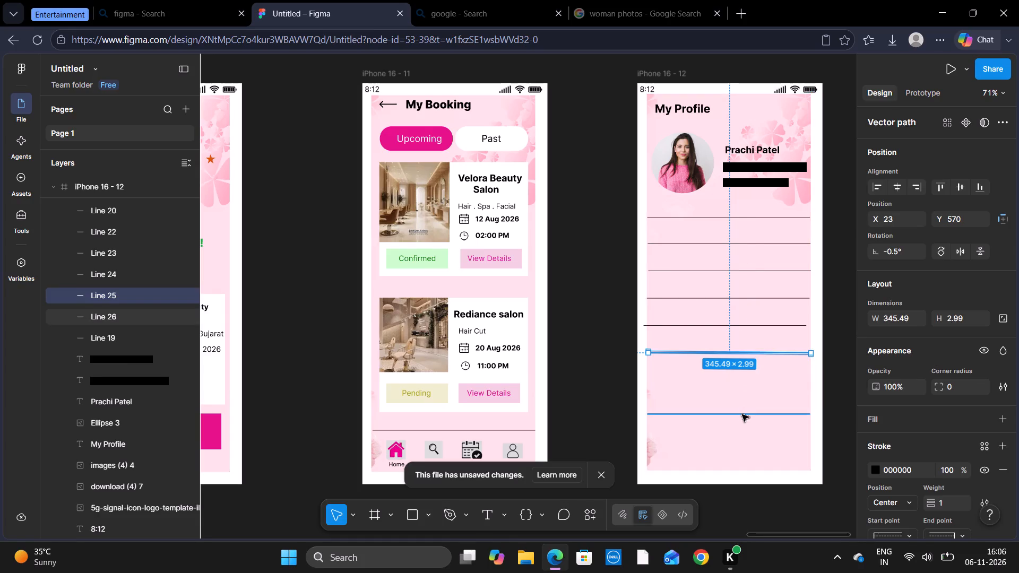
{"action": "left_click_drag", "start_coordinate": [742, 414], "coordinate": [740, 379]}
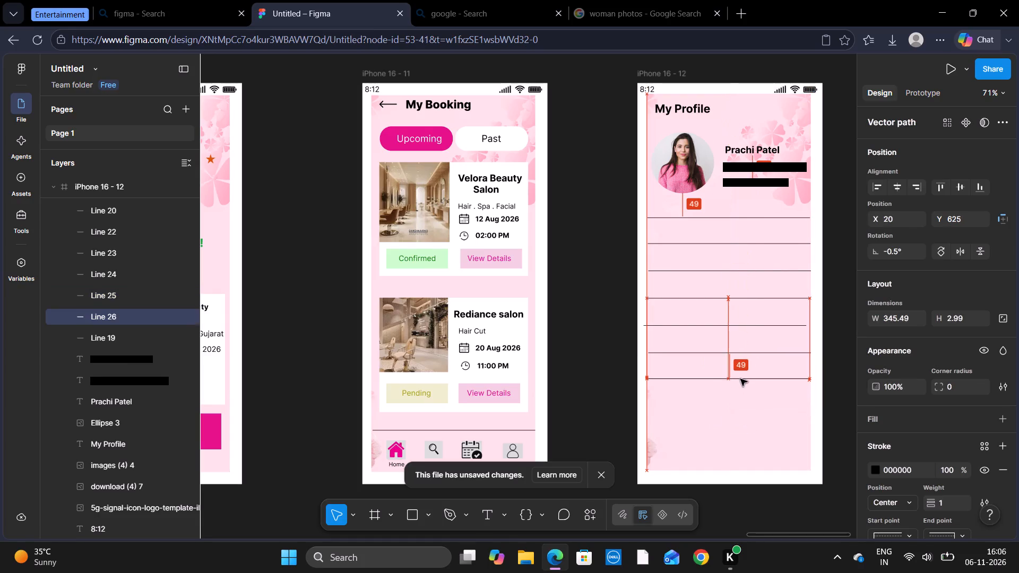
{"action": "left_click_drag", "start_coordinate": [740, 379], "coordinate": [740, 382]}
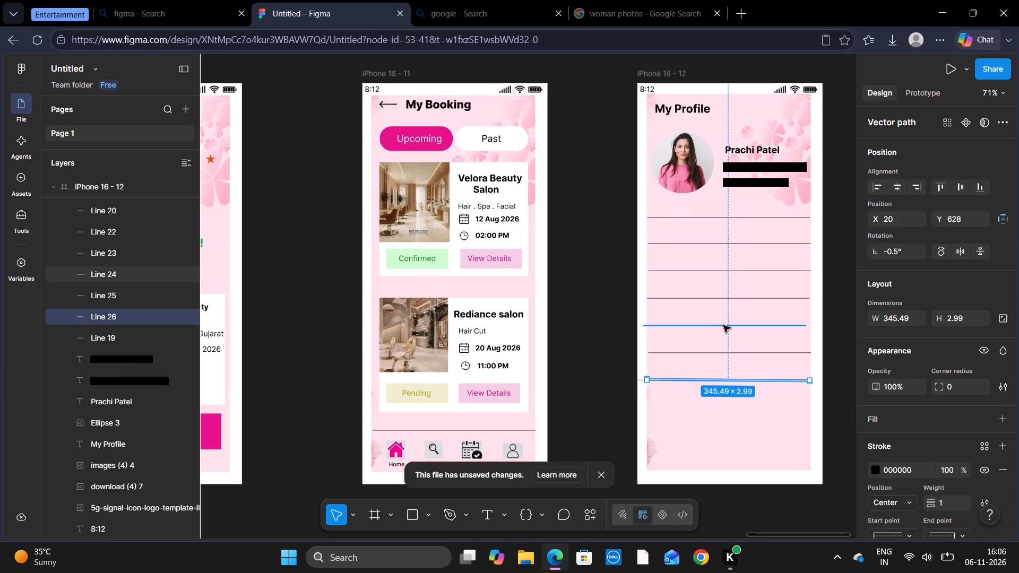
{"action": "left_click", "coordinate": [724, 324]}
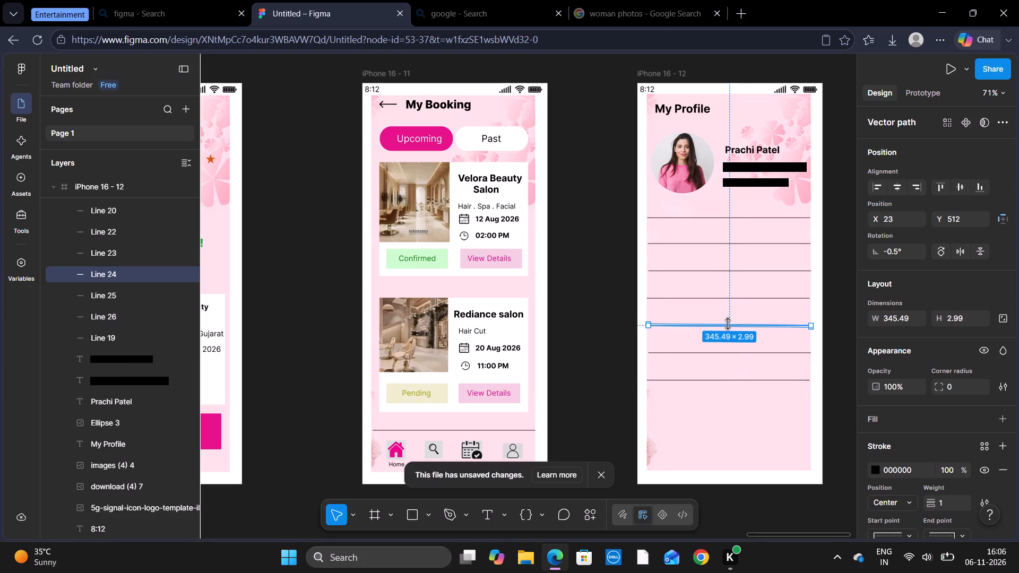
{"action": "left_click", "coordinate": [852, 361]}
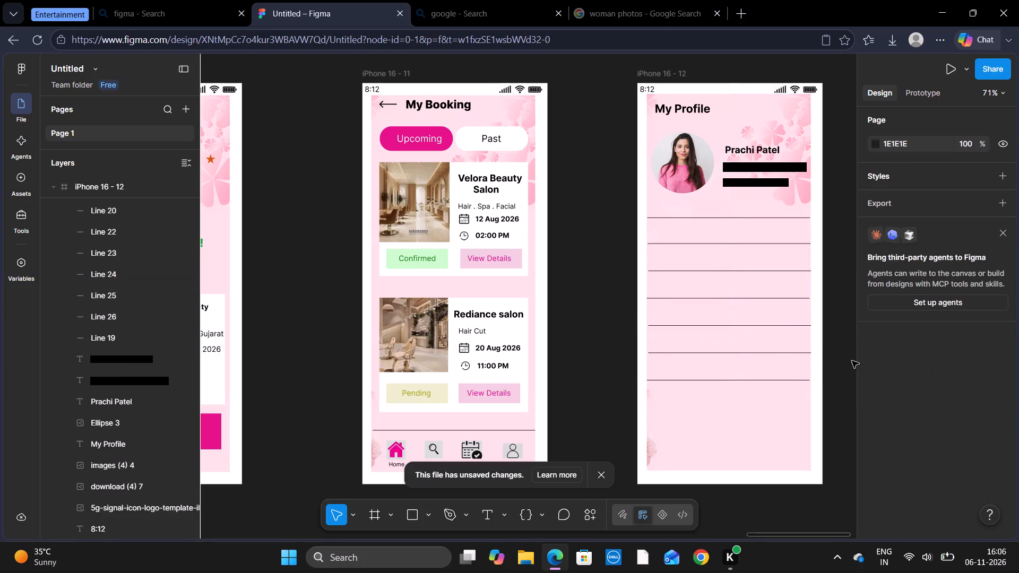
Paste an eighth divider line and place it 52 px below the seventh, at about X 22, Y 686.
{"action": "key", "text": "ctrl+v"}
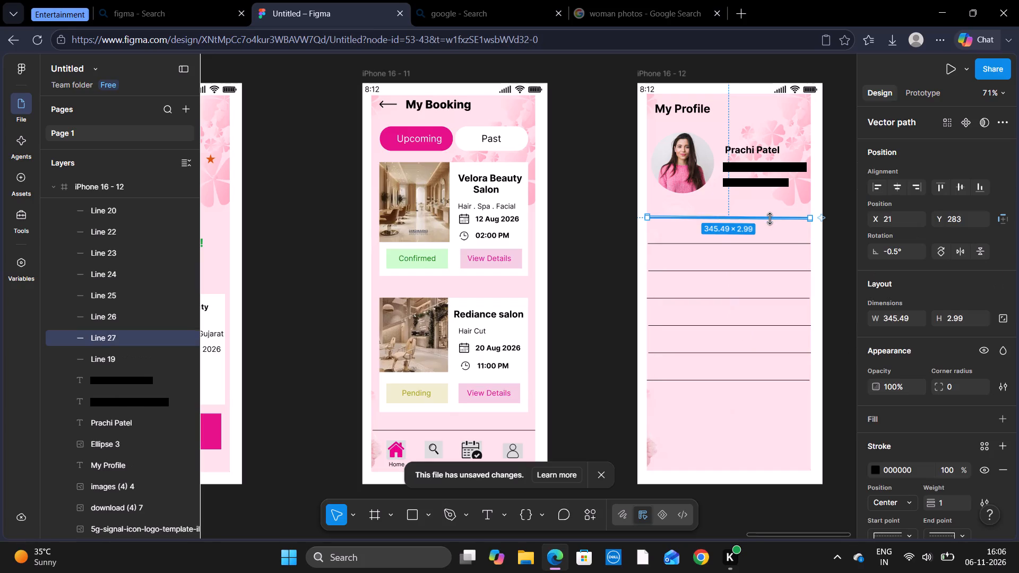
{"action": "left_click", "coordinate": [832, 271]}
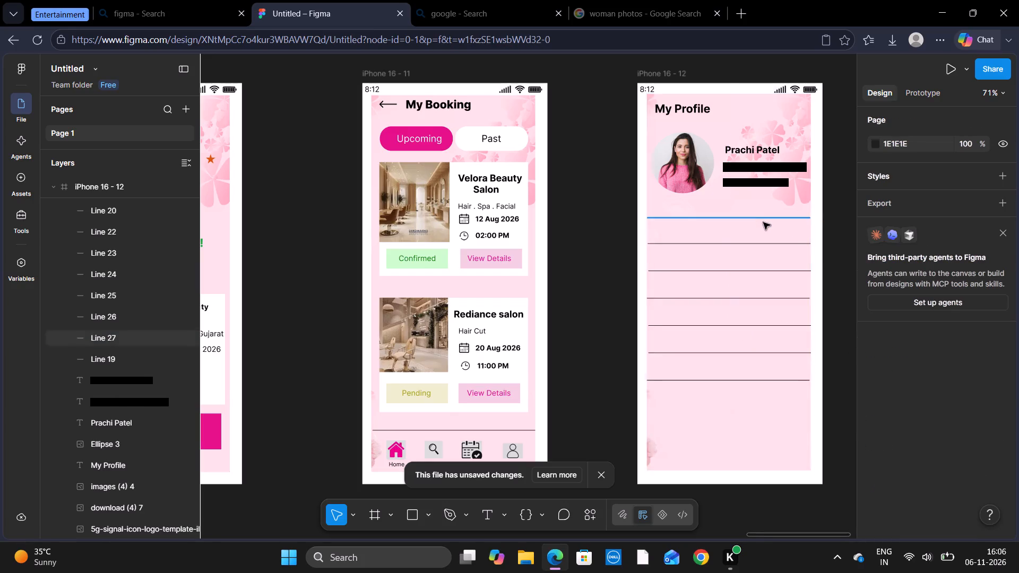
{"action": "left_click_drag", "start_coordinate": [763, 218], "coordinate": [772, 272]}
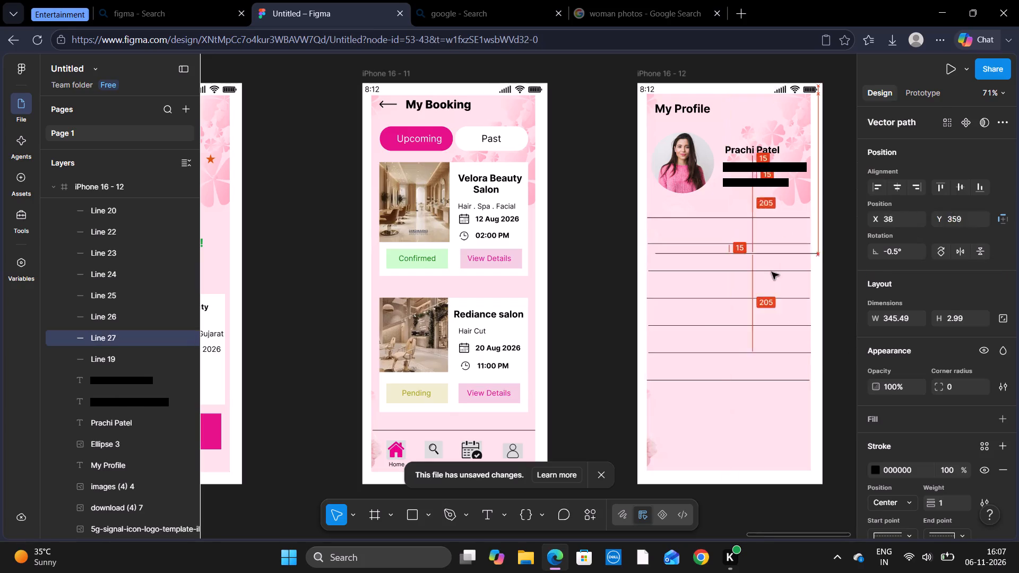
{"action": "left_click_drag", "start_coordinate": [772, 272], "coordinate": [767, 404]}
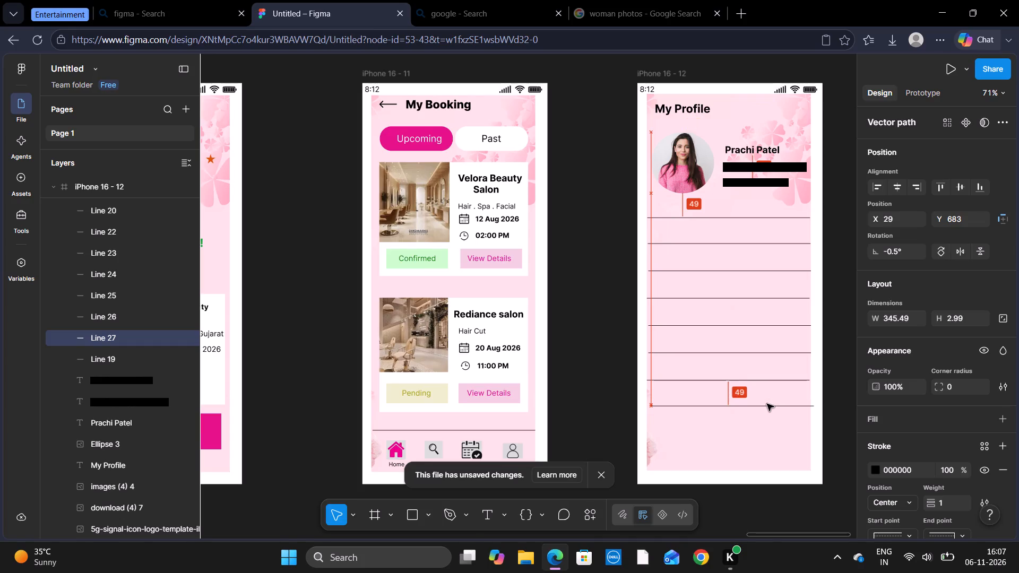
{"action": "left_click_drag", "start_coordinate": [767, 404], "coordinate": [766, 404]}
{"action": "left_click_drag", "start_coordinate": [766, 404], "coordinate": [766, 408]}
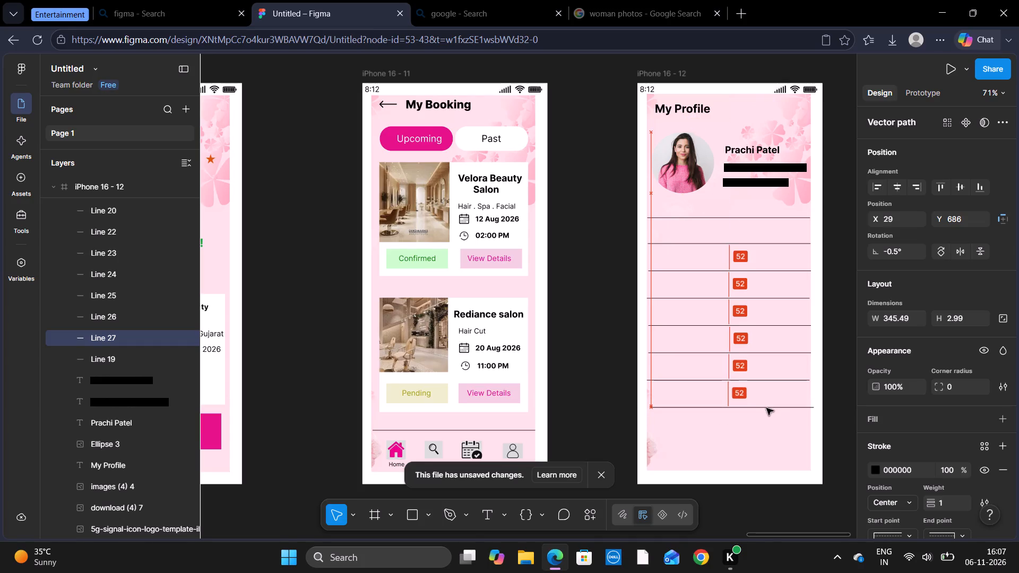
{"action": "left_click_drag", "start_coordinate": [766, 408], "coordinate": [764, 408]}
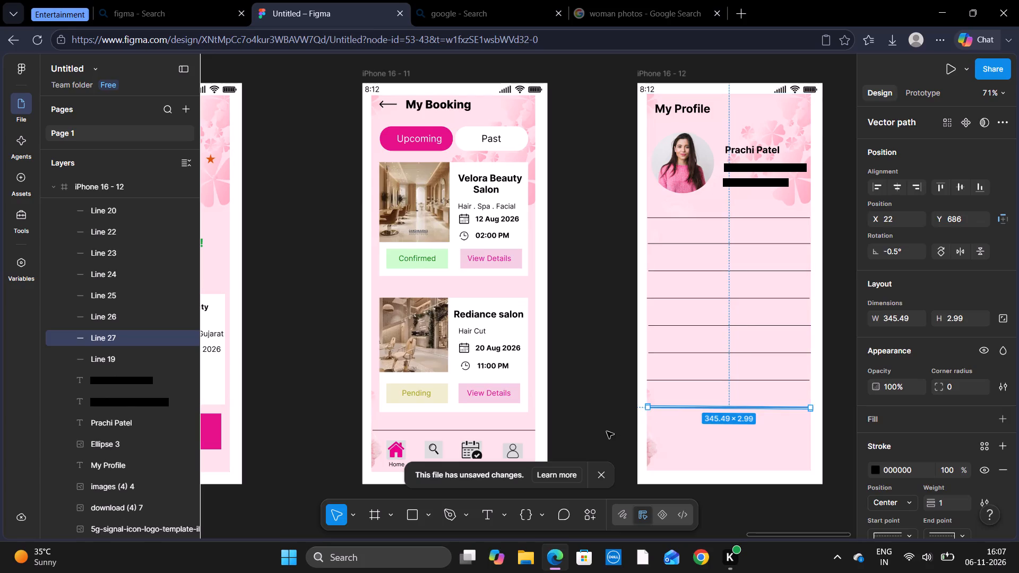
{"action": "left_click", "coordinate": [607, 431]}
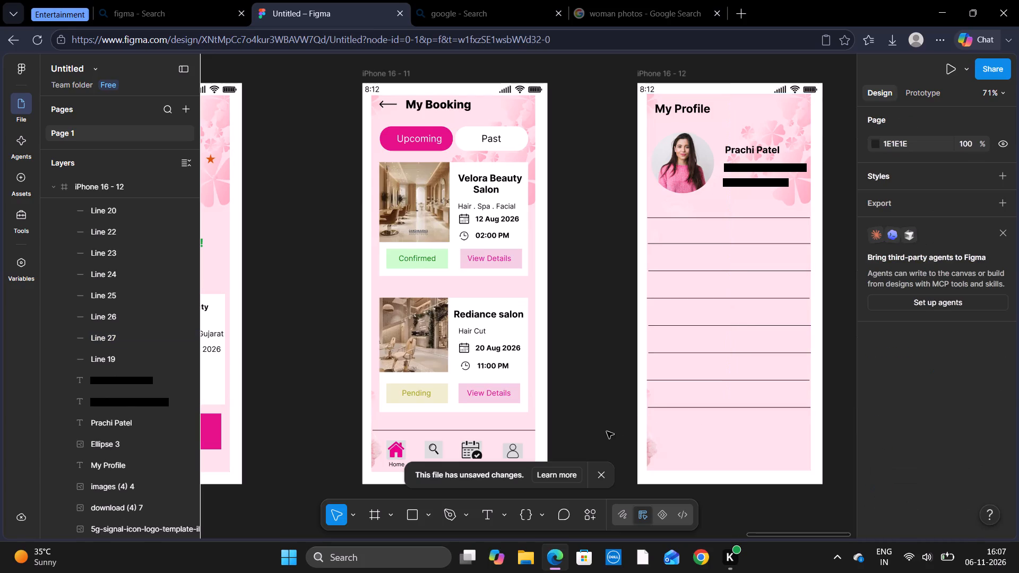
Paste a ninth divider line onto the profile screen.
{"action": "key", "text": "ctrl+v"}
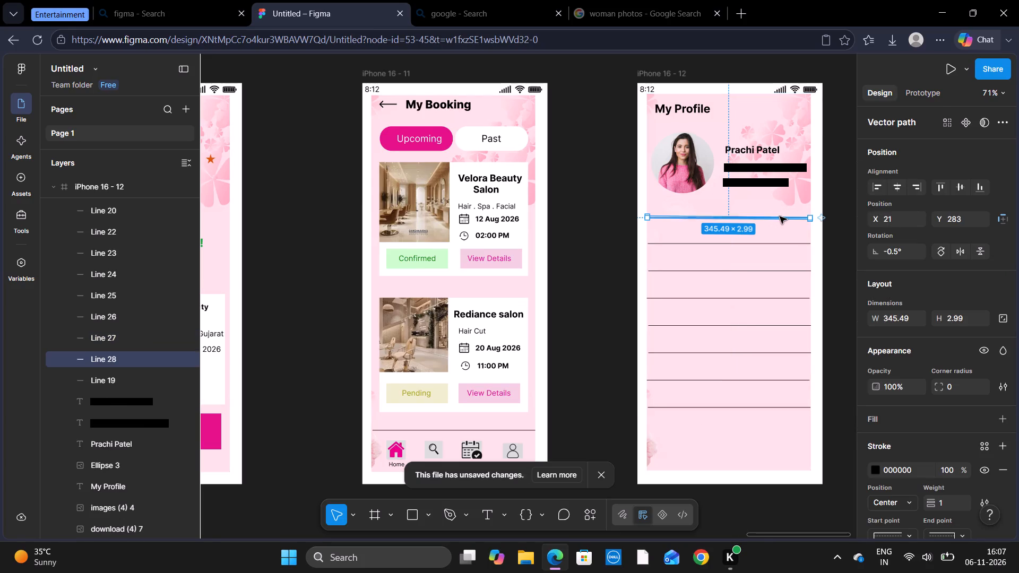
{"action": "left_click", "coordinate": [840, 228]}
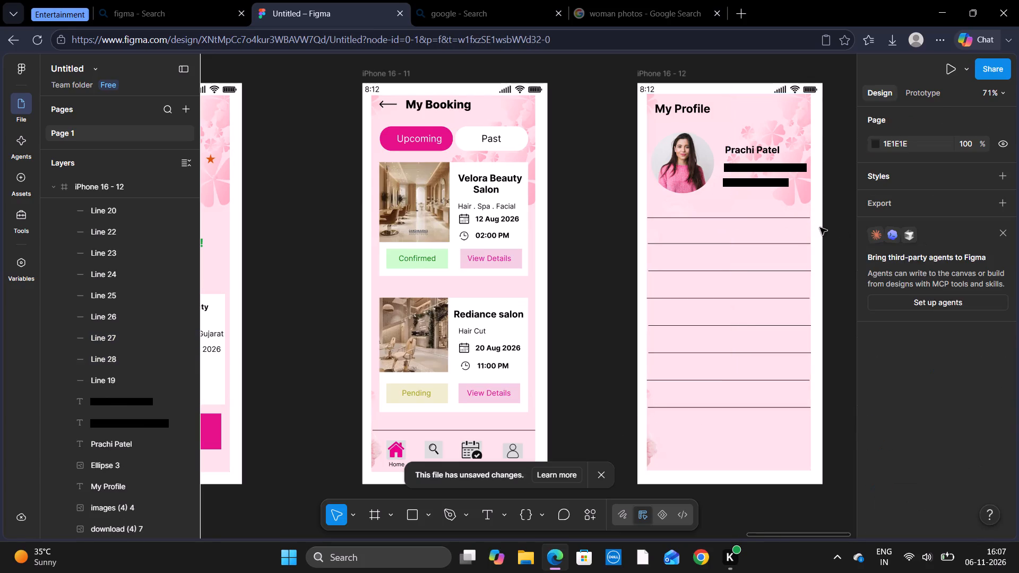
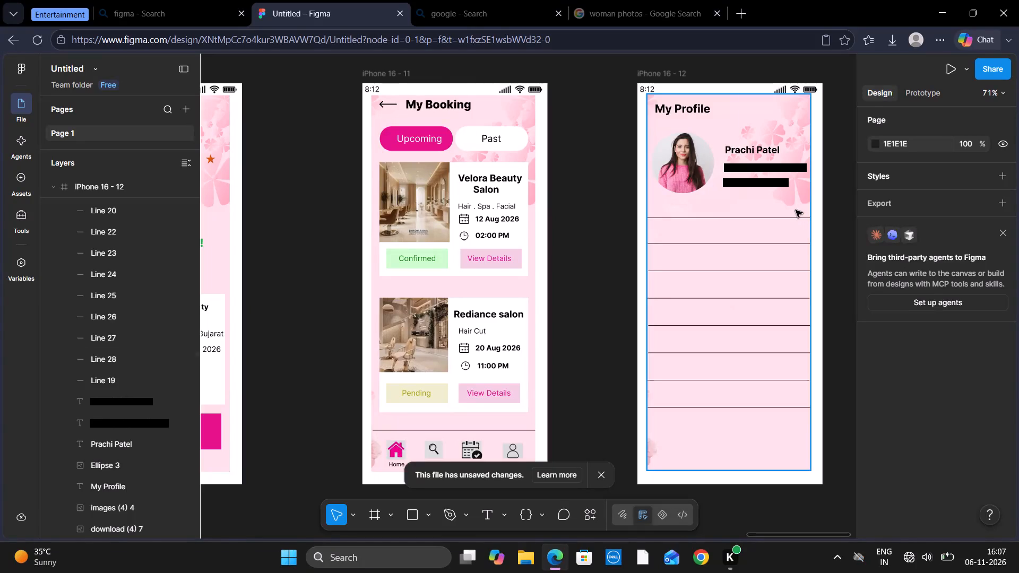
Position the ninth divider line below the eighth as the bottom navigation border, at about X 20, Y 727.
{"action": "left_click_drag", "start_coordinate": [790, 217], "coordinate": [785, 460]}
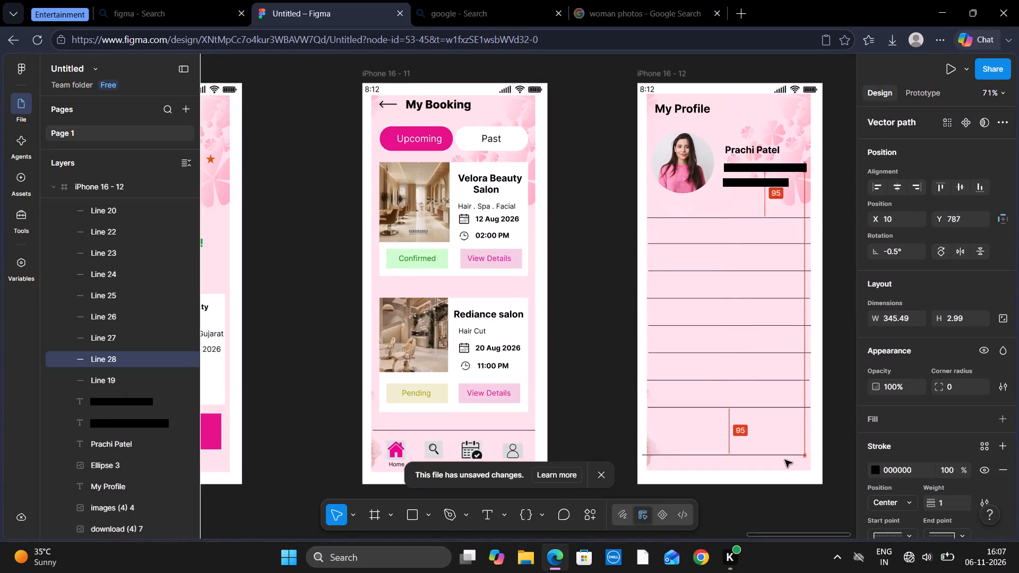
{"action": "left_click_drag", "start_coordinate": [785, 460], "coordinate": [790, 428]}
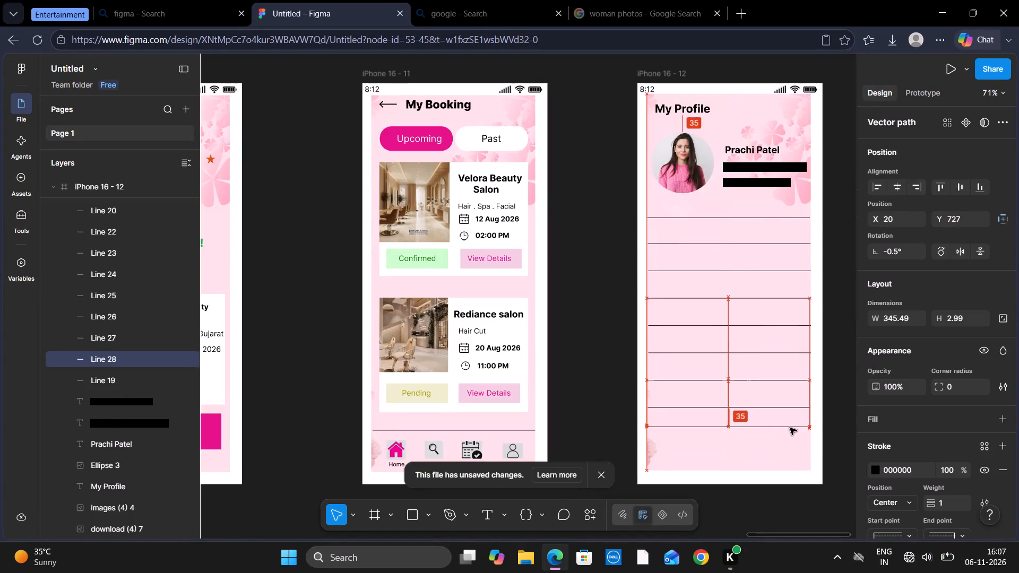
{"action": "left_click_drag", "start_coordinate": [790, 428], "coordinate": [547, 433]}
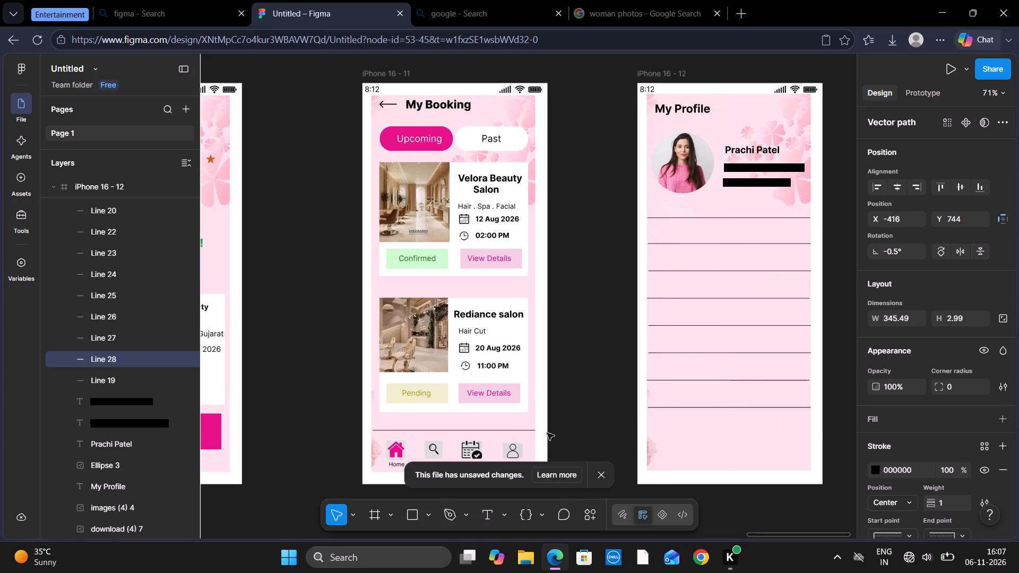
{"action": "left_click_drag", "start_coordinate": [547, 433], "coordinate": [504, 427]}
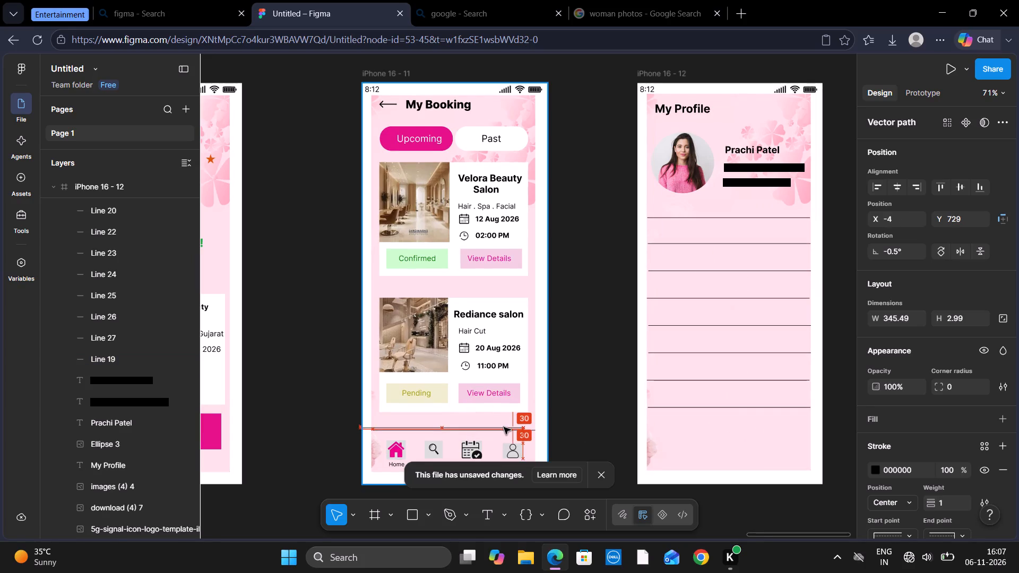
{"action": "left_click_drag", "start_coordinate": [504, 427], "coordinate": [505, 428]}
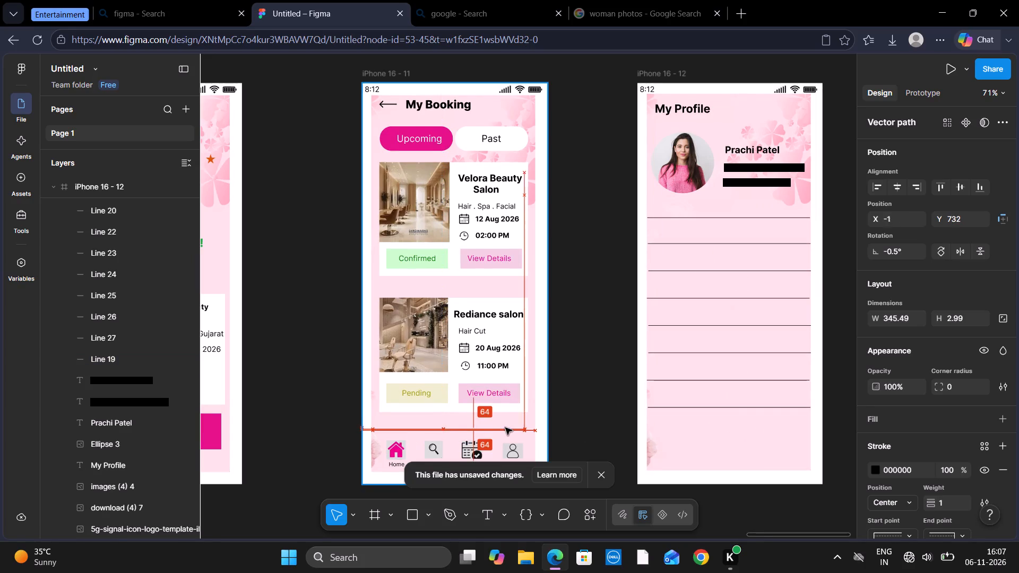
{"action": "left_click_drag", "start_coordinate": [505, 428], "coordinate": [588, 427]}
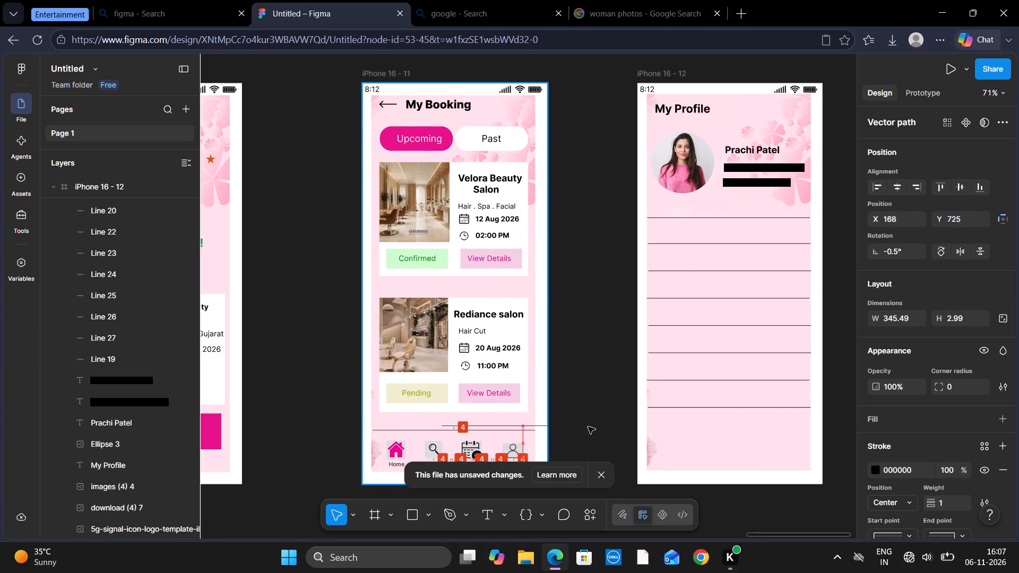
{"action": "left_click_drag", "start_coordinate": [588, 427], "coordinate": [627, 429]}
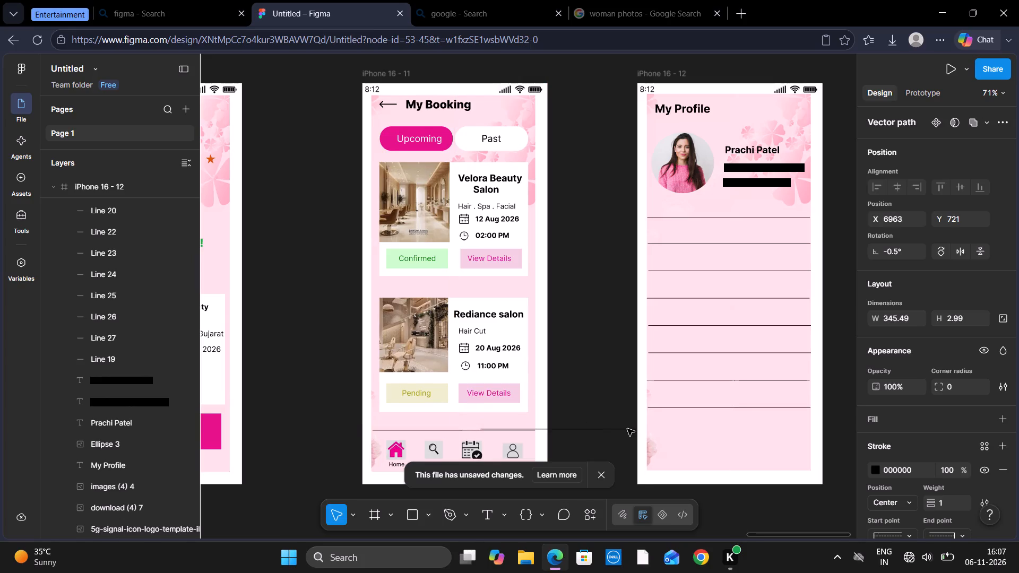
{"action": "left_click_drag", "start_coordinate": [627, 429], "coordinate": [654, 429]}
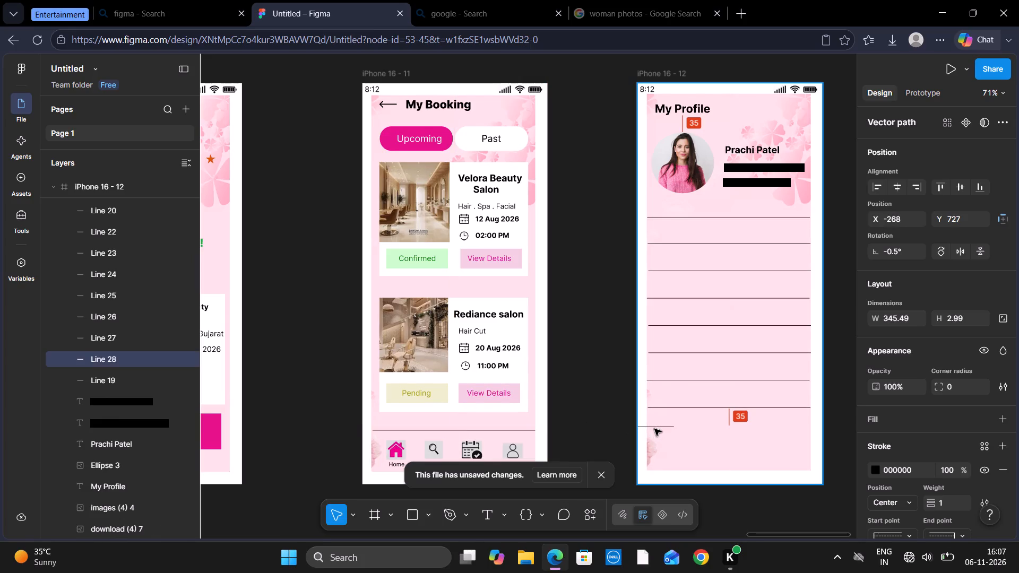
{"action": "left_click_drag", "start_coordinate": [654, 429], "coordinate": [753, 433]}
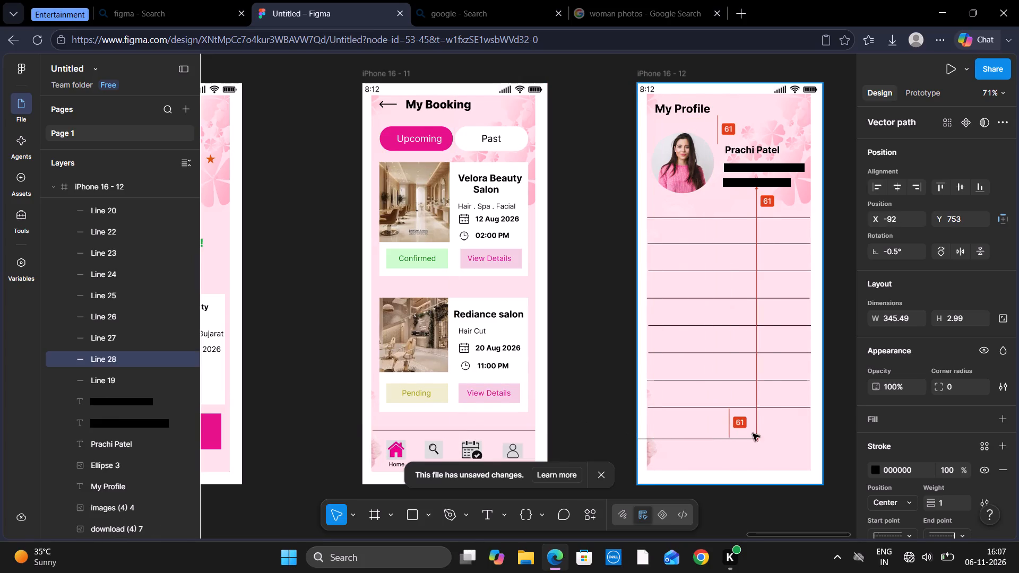
{"action": "left_click_drag", "start_coordinate": [753, 433], "coordinate": [793, 431]}
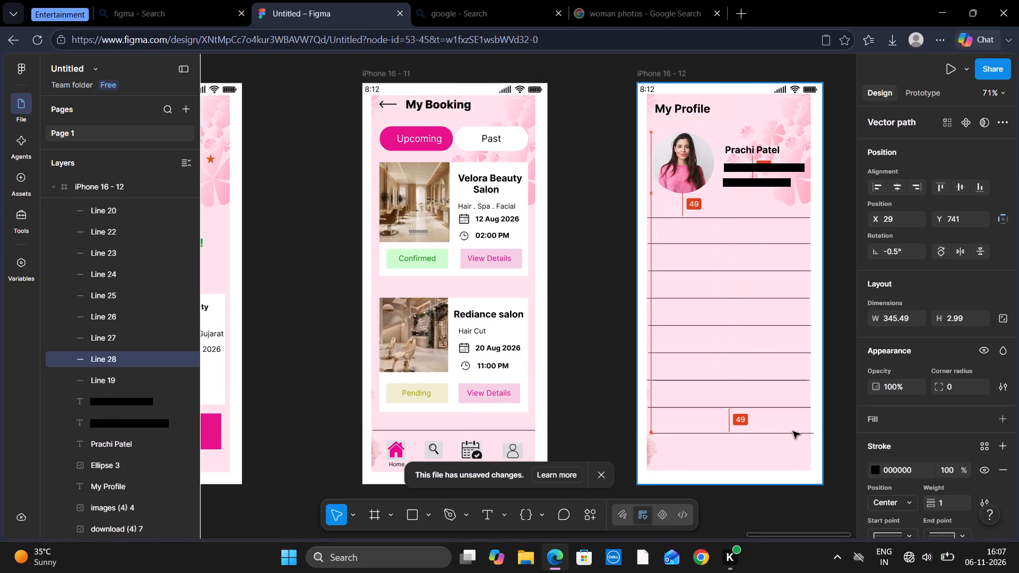
{"action": "left_click_drag", "start_coordinate": [793, 431], "coordinate": [792, 429]}
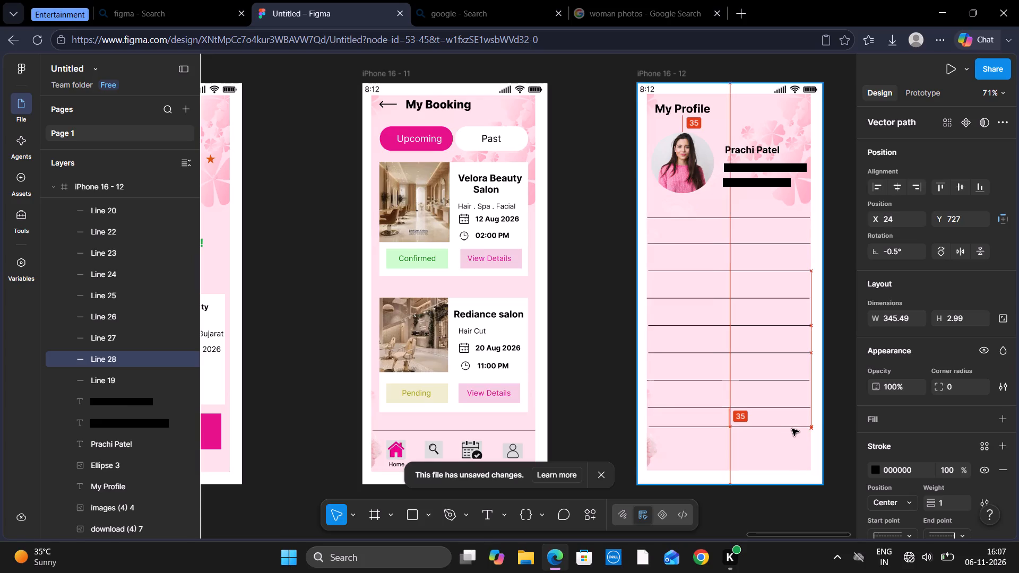
{"action": "left_click_drag", "start_coordinate": [792, 429], "coordinate": [790, 429]}
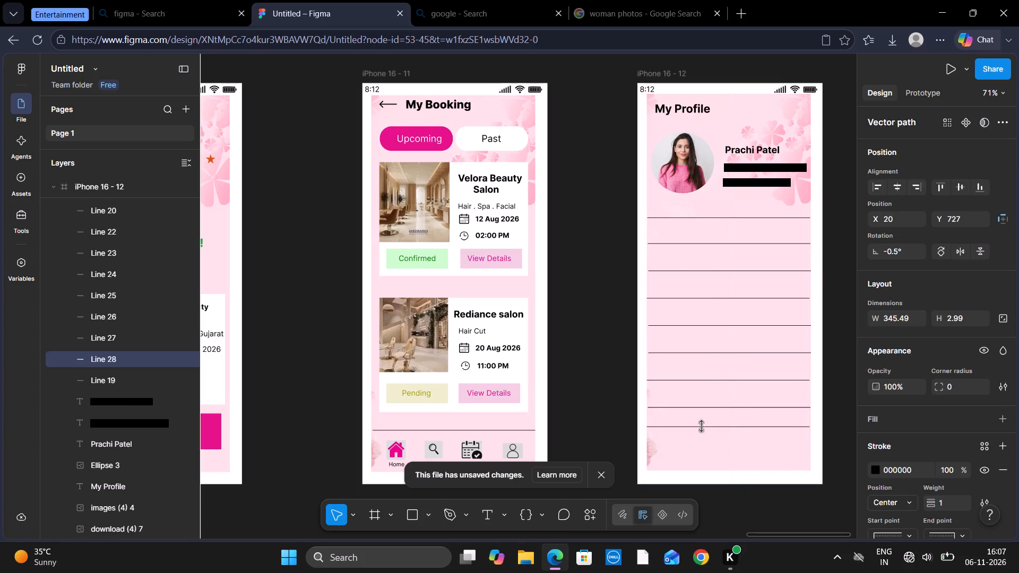
{"action": "left_click", "coordinate": [586, 400]}
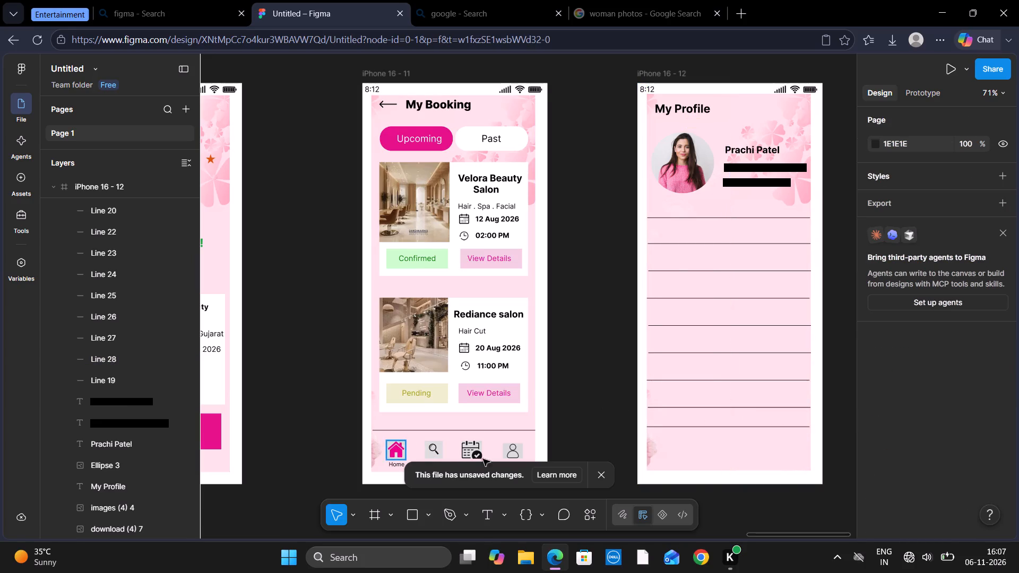
Copy the home icon from the My Booking navigation bar onto the My Profile screen at about X 55, Y 753.
{"action": "left_click", "coordinate": [594, 475]}
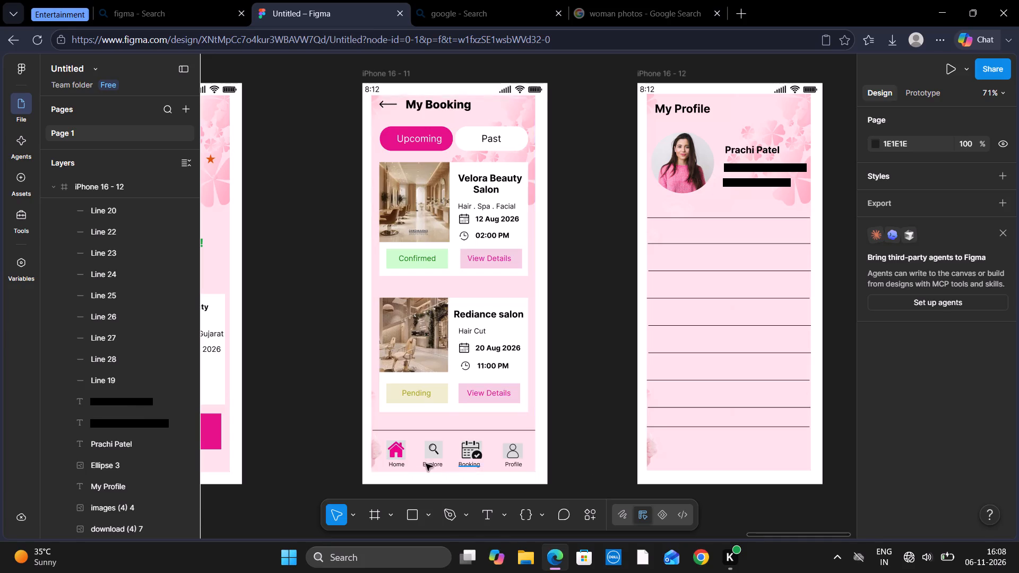
{"action": "left_click", "coordinate": [393, 451]}
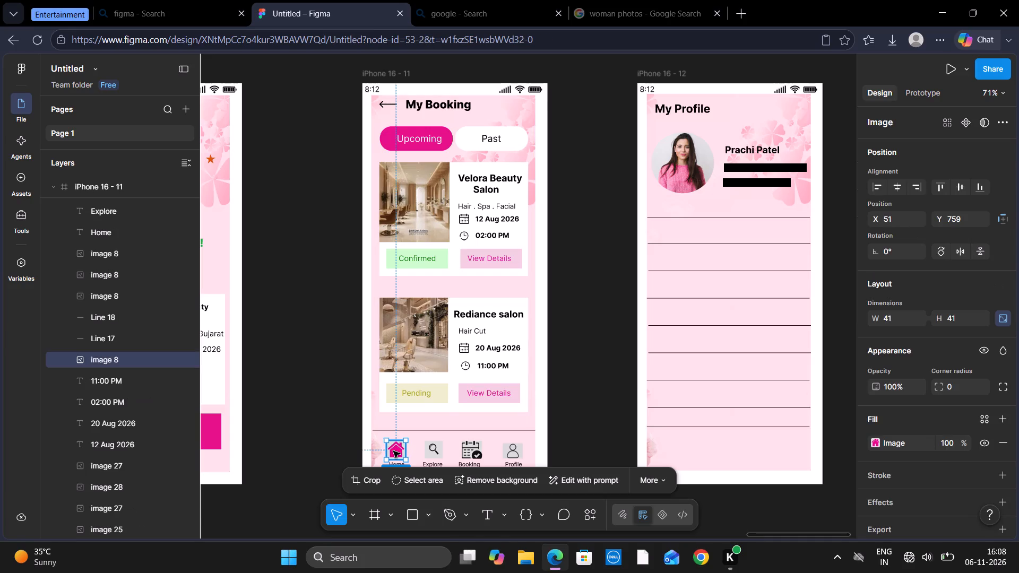
{"action": "key", "text": "ctrl+c"}
{"action": "key", "text": "ctrl+v"}
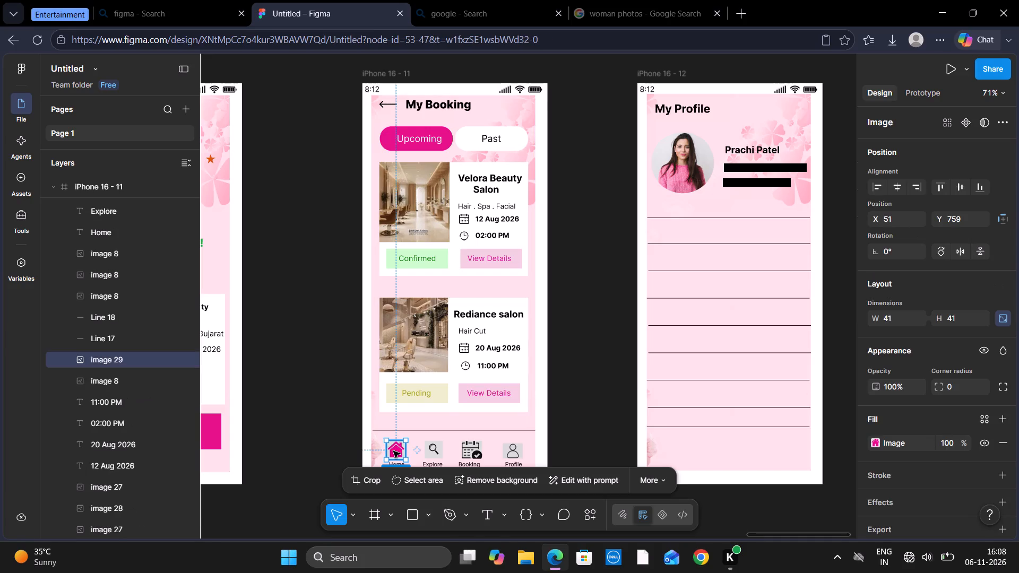
{"action": "left_click_drag", "start_coordinate": [393, 451], "coordinate": [663, 444]}
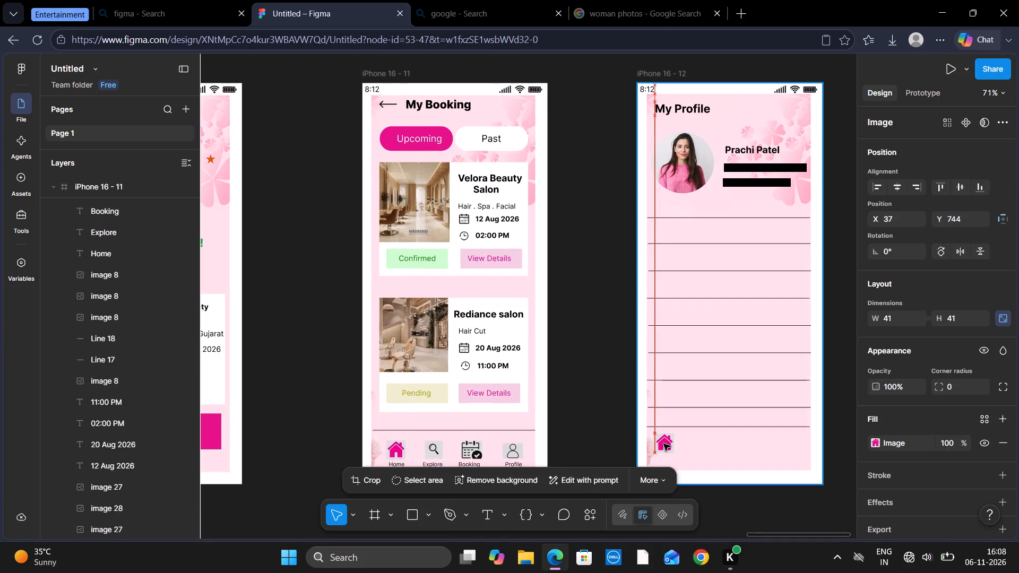
{"action": "left_click_drag", "start_coordinate": [663, 444], "coordinate": [668, 448]}
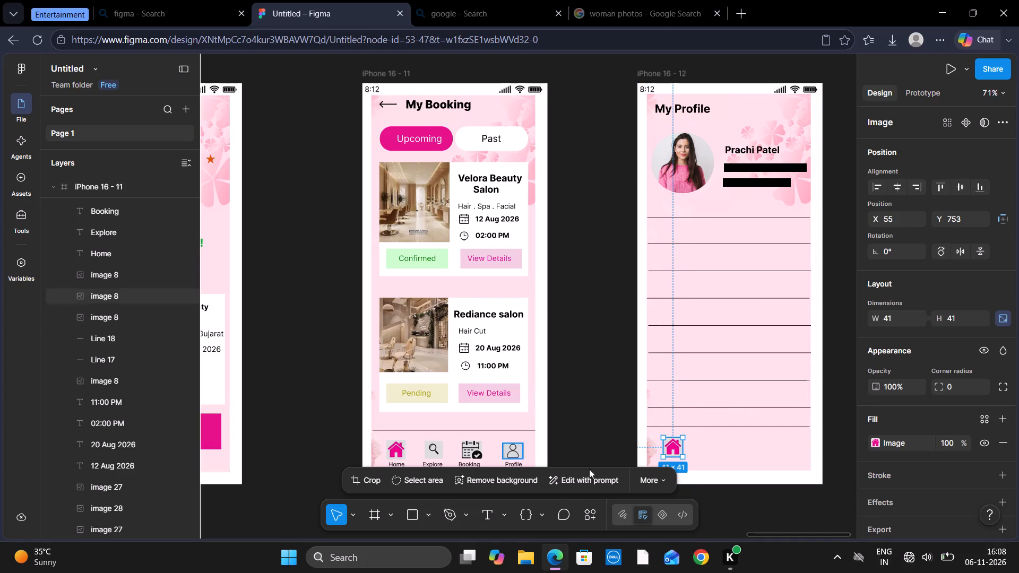
{"action": "left_click", "coordinate": [723, 498]}
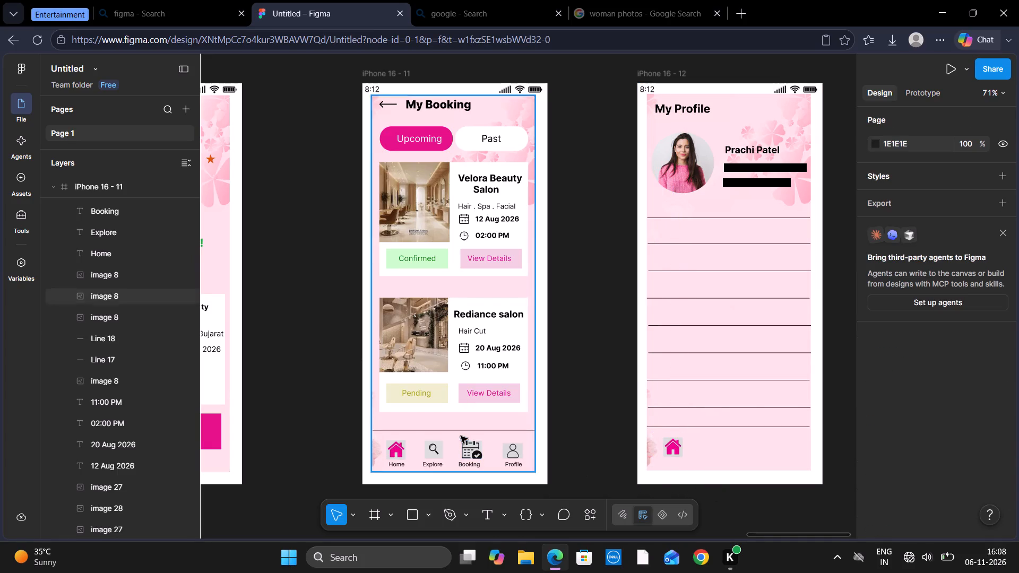
Copy the search icon from the My Booking navigation bar to My Profile, beside the home icon at about X 135, Y 756.
{"action": "left_click", "coordinate": [433, 455]}
{"action": "key", "text": "ctrl+c"}
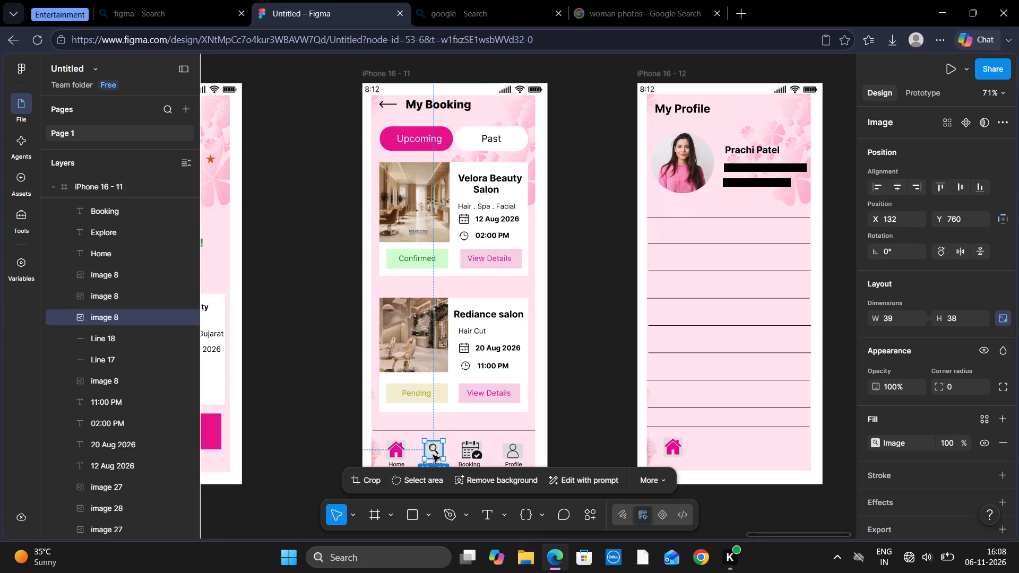
{"action": "key", "text": "ctrl+v"}
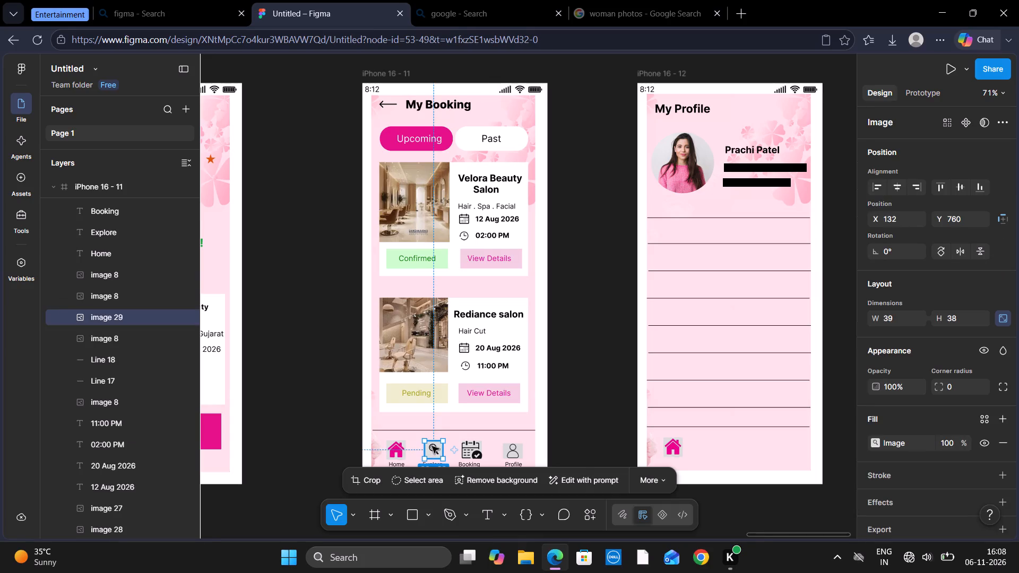
{"action": "left_click_drag", "start_coordinate": [433, 447], "coordinate": [709, 452]}
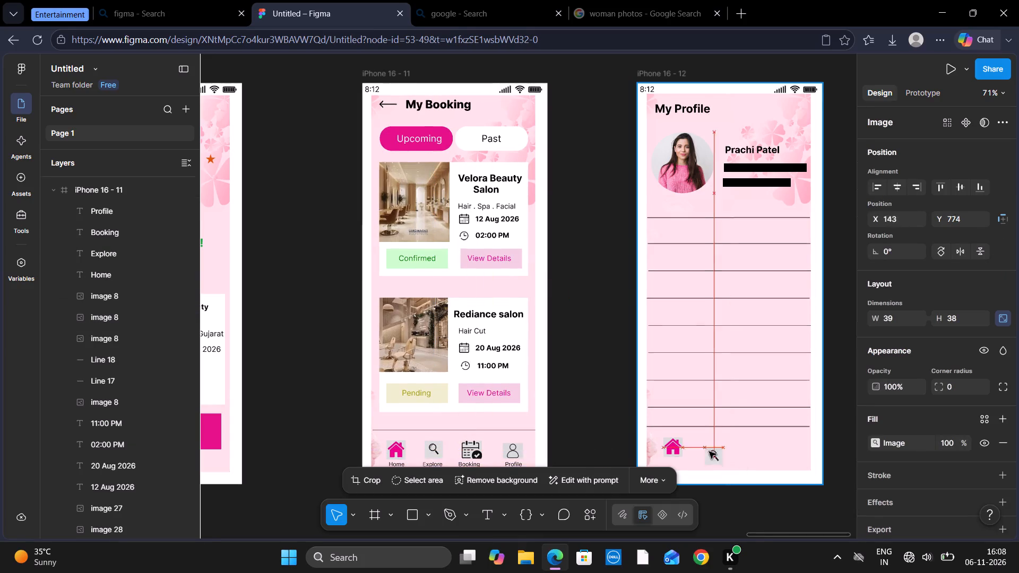
{"action": "left_click_drag", "start_coordinate": [709, 452], "coordinate": [710, 444]}
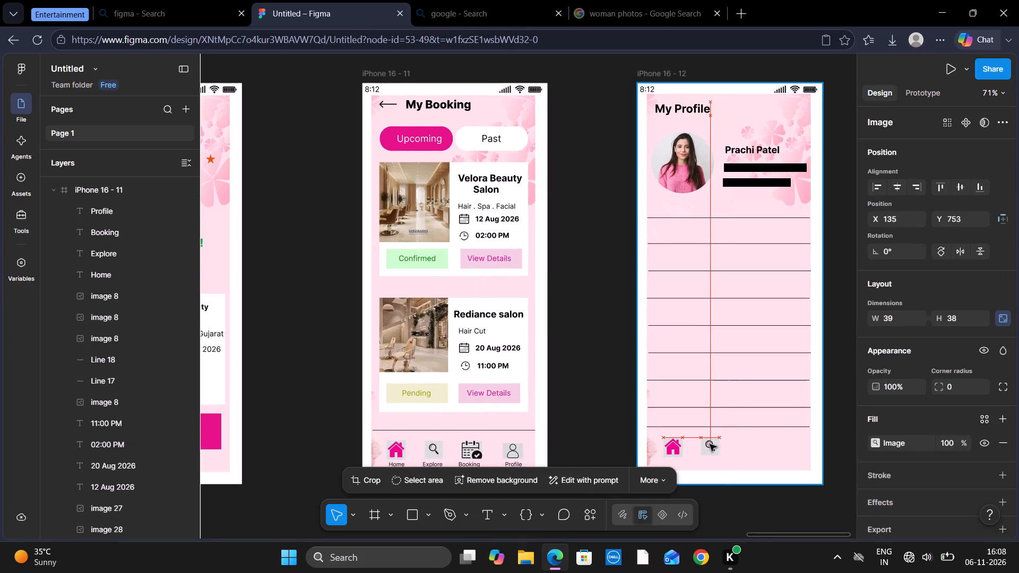
{"action": "left_click_drag", "start_coordinate": [710, 444], "coordinate": [710, 446]}
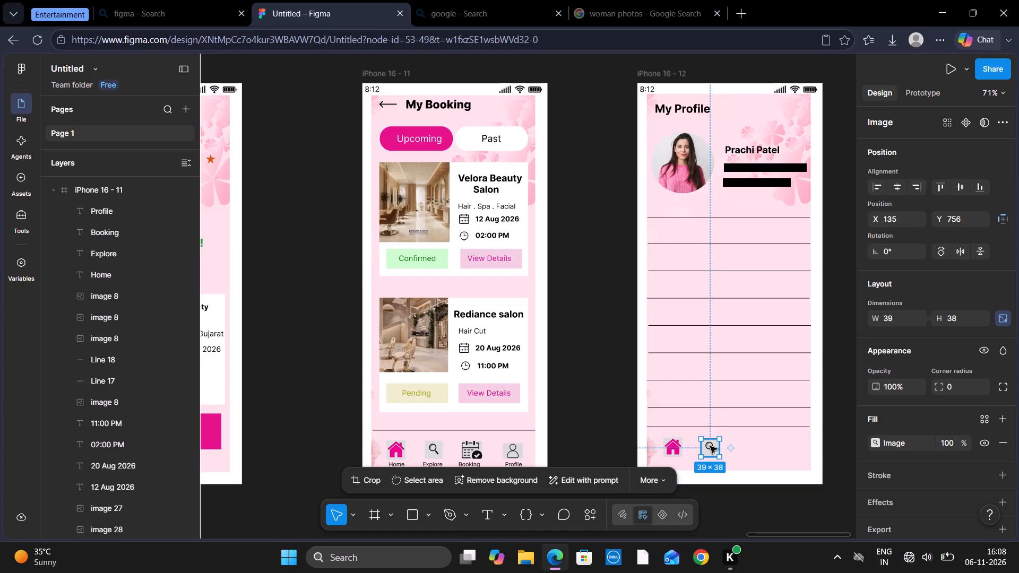
{"action": "left_click", "coordinate": [710, 446]}
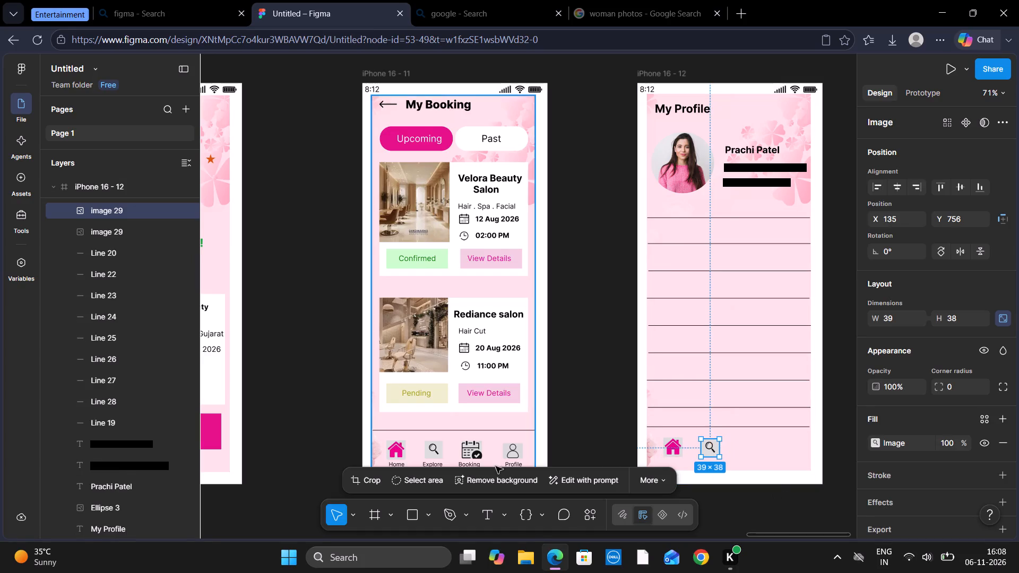
Copy the booking calendar icon from My Booking to My Profile, beside the search icon at about X 223, Y 756.
{"action": "left_click", "coordinate": [466, 448]}
{"action": "key", "text": "ctrl+c"}
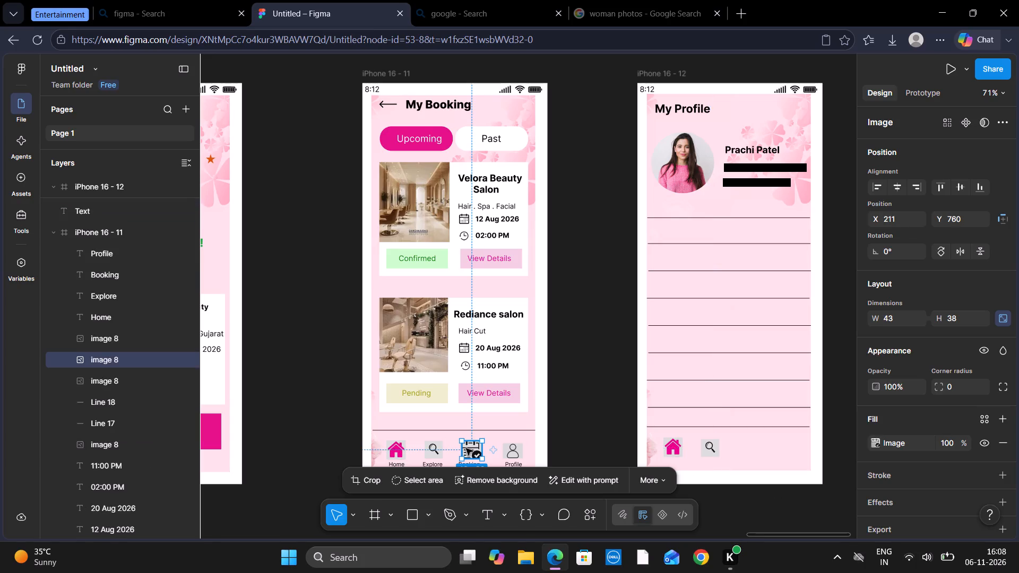
{"action": "key", "text": "ctrl+v"}
{"action": "left_click_drag", "start_coordinate": [466, 448], "coordinate": [623, 430]}
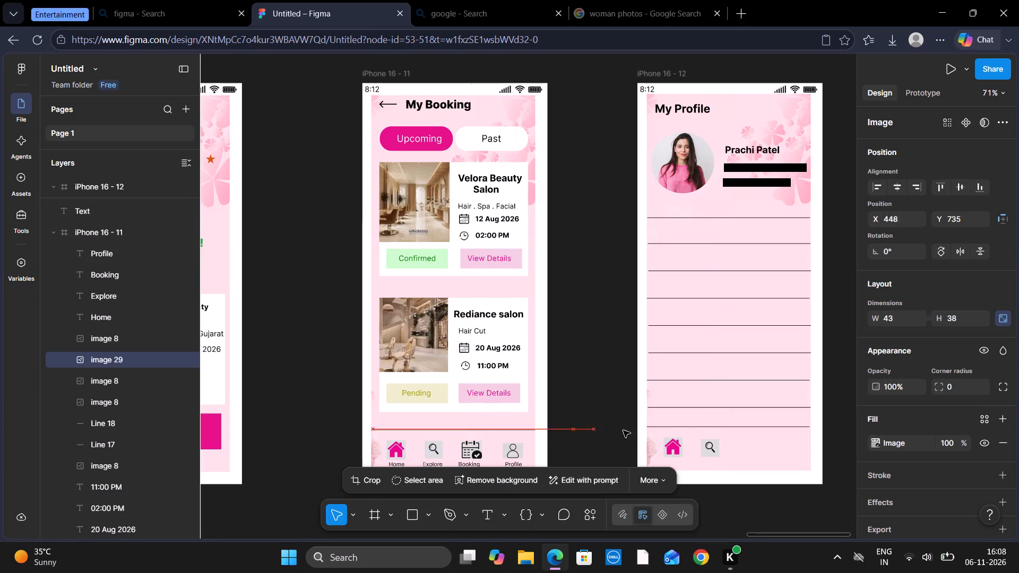
{"action": "left_click_drag", "start_coordinate": [623, 430], "coordinate": [747, 447]}
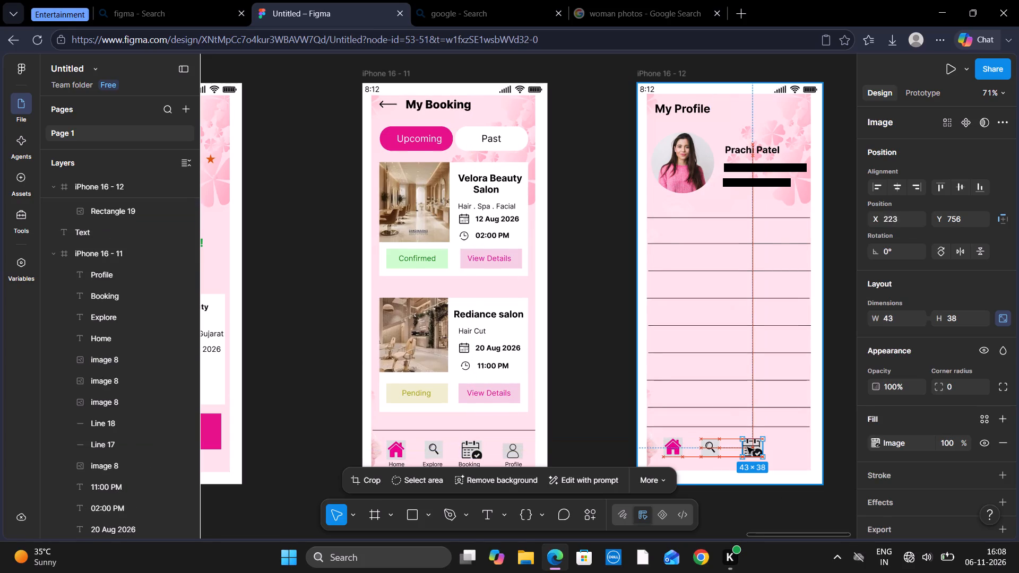
{"action": "left_click_drag", "start_coordinate": [747, 447], "coordinate": [745, 447]}
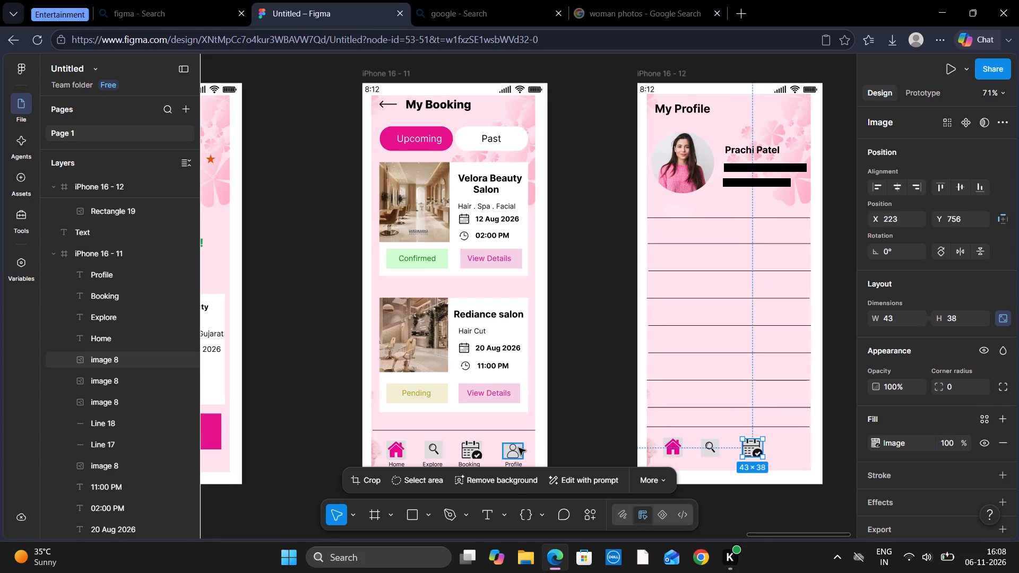
Copy the profile icon from My Booking to the end of the My Profile icon row, at about Y 758.
{"action": "left_click", "coordinate": [519, 448]}
{"action": "key", "text": "ctrl+c"}
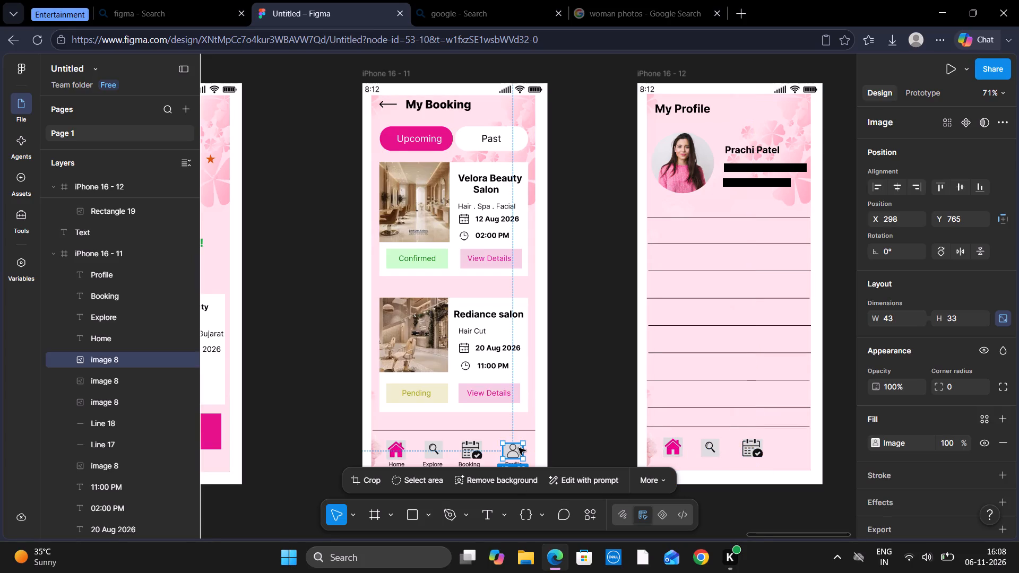
{"action": "key", "text": "ctrl+v"}
{"action": "left_click_drag", "start_coordinate": [519, 448], "coordinate": [783, 450]}
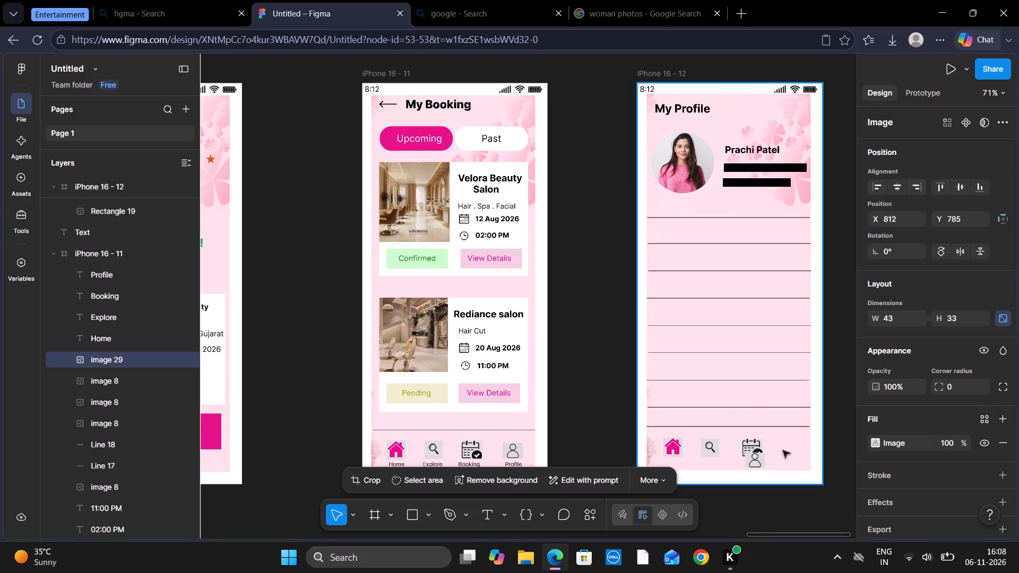
{"action": "left_click_drag", "start_coordinate": [783, 450], "coordinate": [791, 444]}
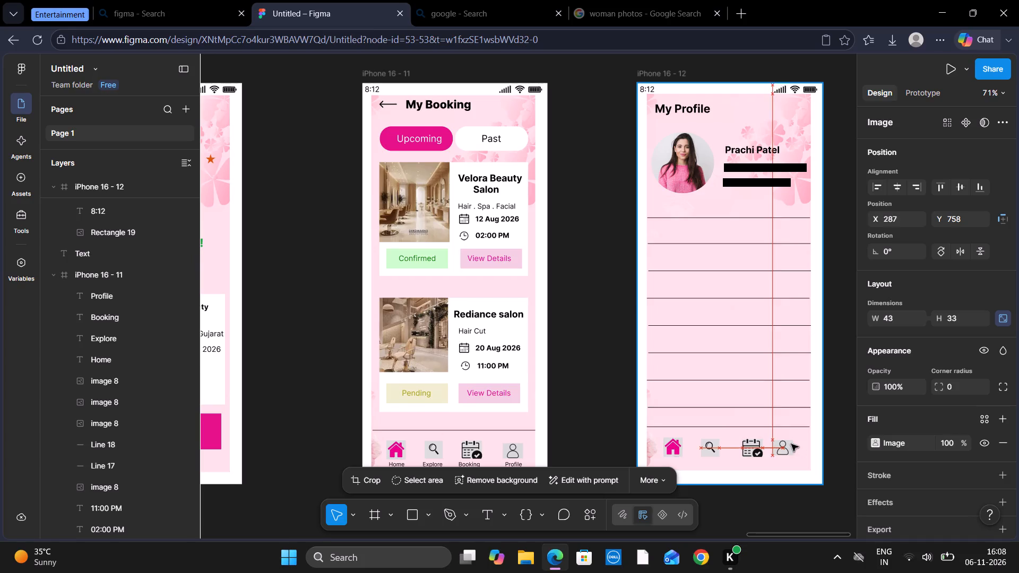
{"action": "left_click_drag", "start_coordinate": [791, 444], "coordinate": [796, 444]}
{"action": "left_click", "coordinate": [810, 503]}
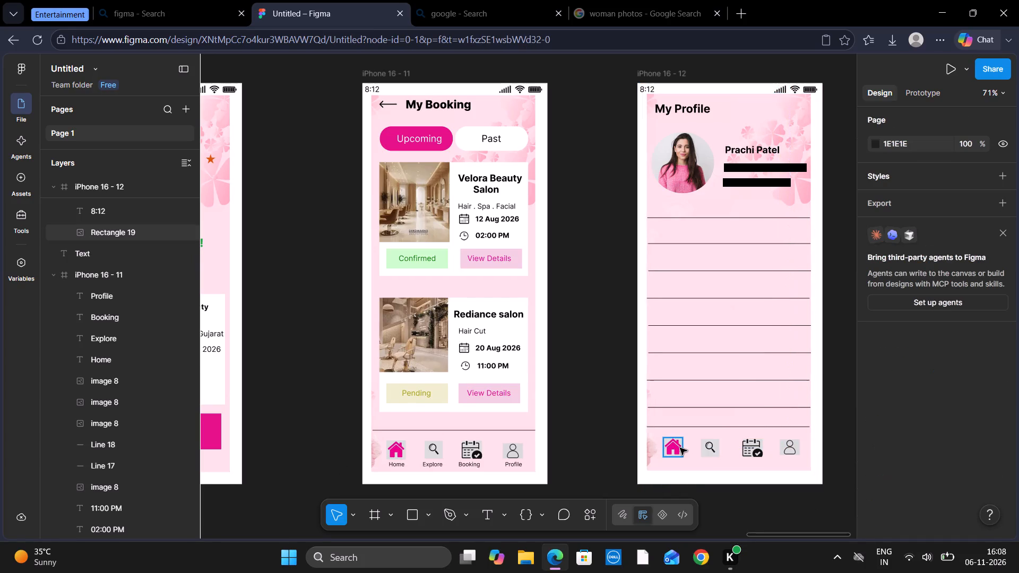
Move the My Profile home icon to about X 45, Y 753, leaving a 49 px gap before the search icon.
{"action": "left_click_drag", "start_coordinate": [678, 449], "coordinate": [672, 449]}
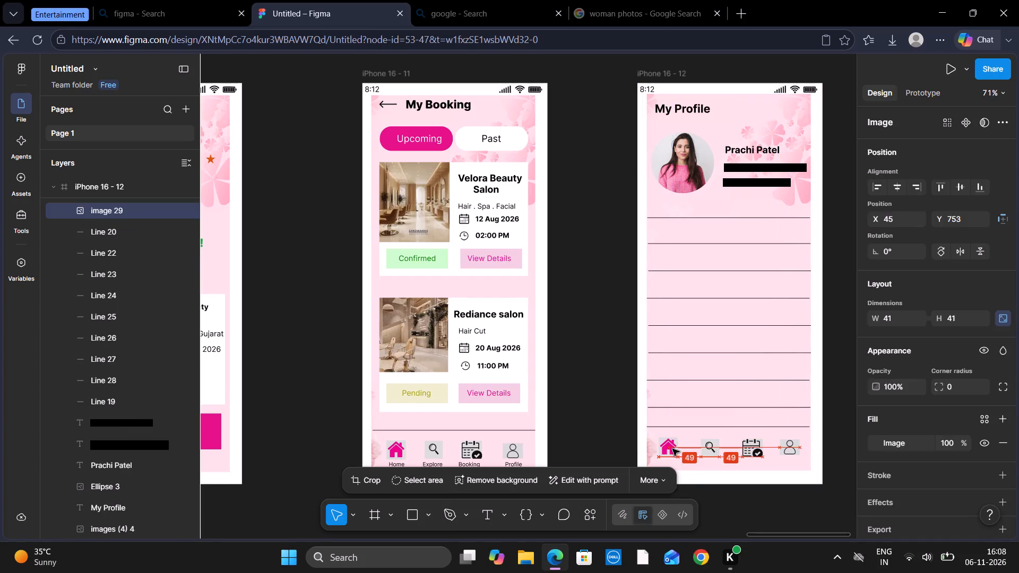
{"action": "left_click_drag", "start_coordinate": [672, 449], "coordinate": [673, 448]}
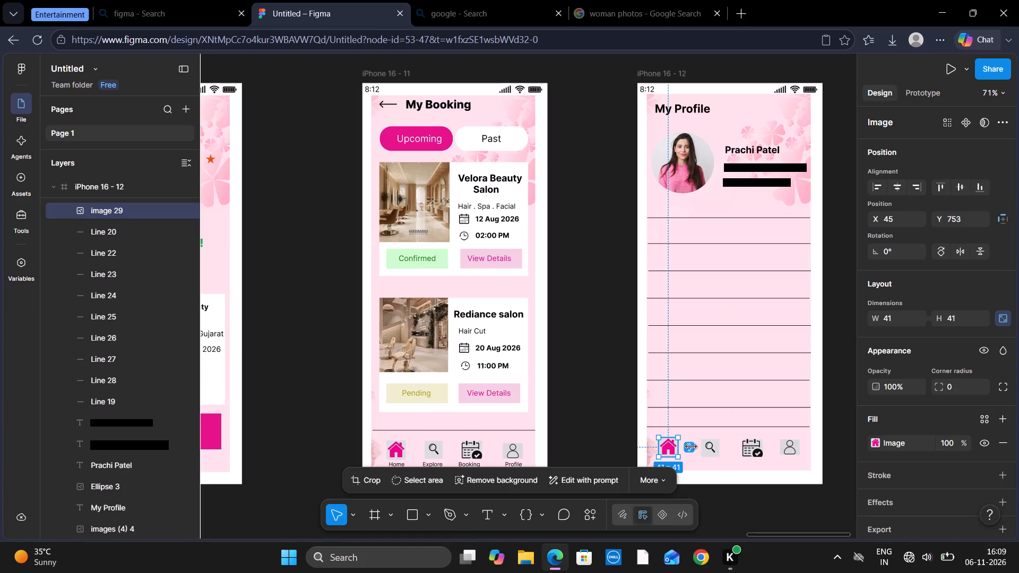
Space out the My Profile search, calendar and profile icons at about X 124, 211 and 298, with 48 px gaps around the calendar.
{"action": "left_click_drag", "start_coordinate": [705, 450], "coordinate": [702, 450]}
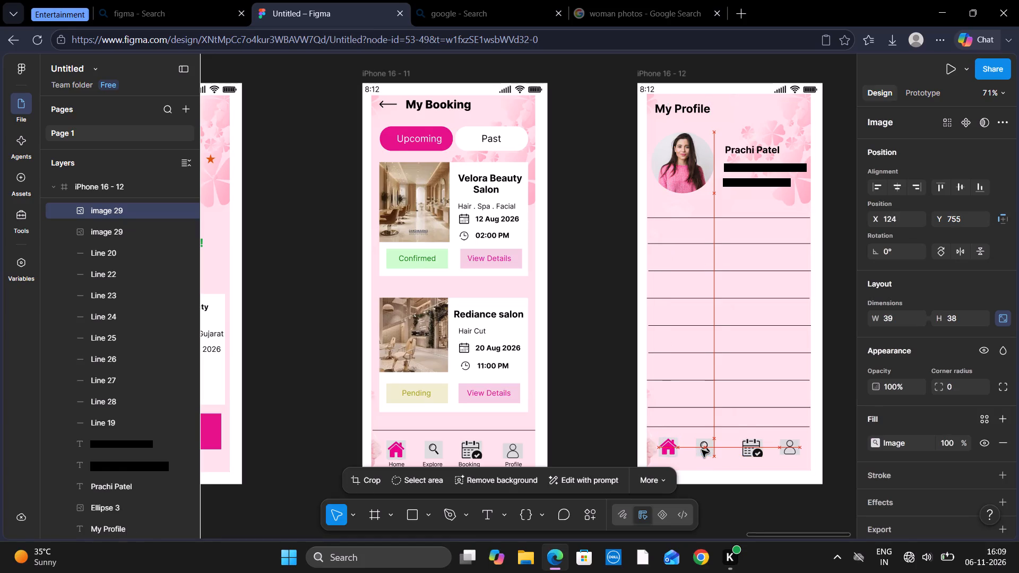
{"action": "left_click_drag", "start_coordinate": [702, 450], "coordinate": [699, 448]}
{"action": "left_click", "coordinate": [755, 448]}
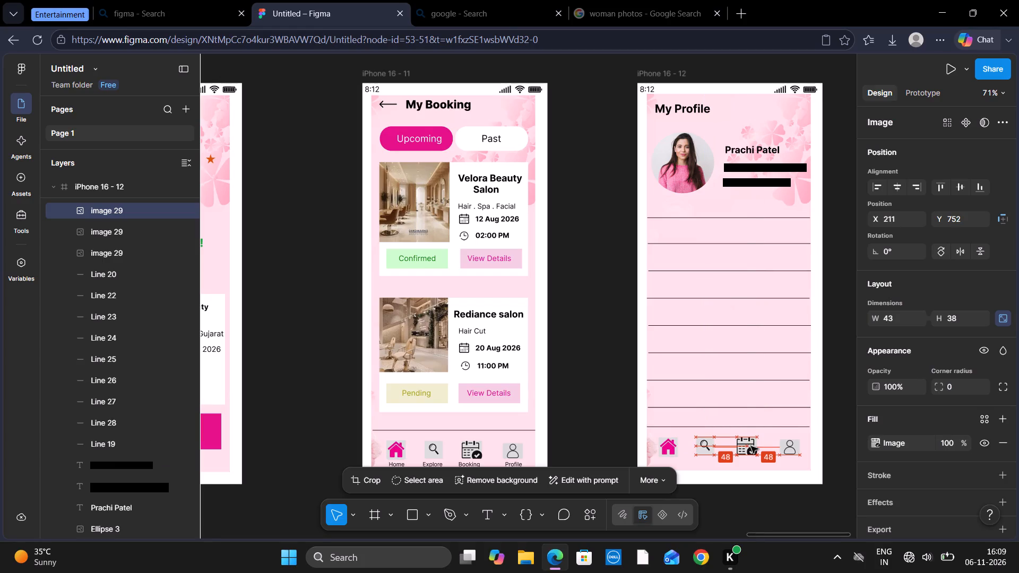
{"action": "left_click", "coordinate": [782, 446]}
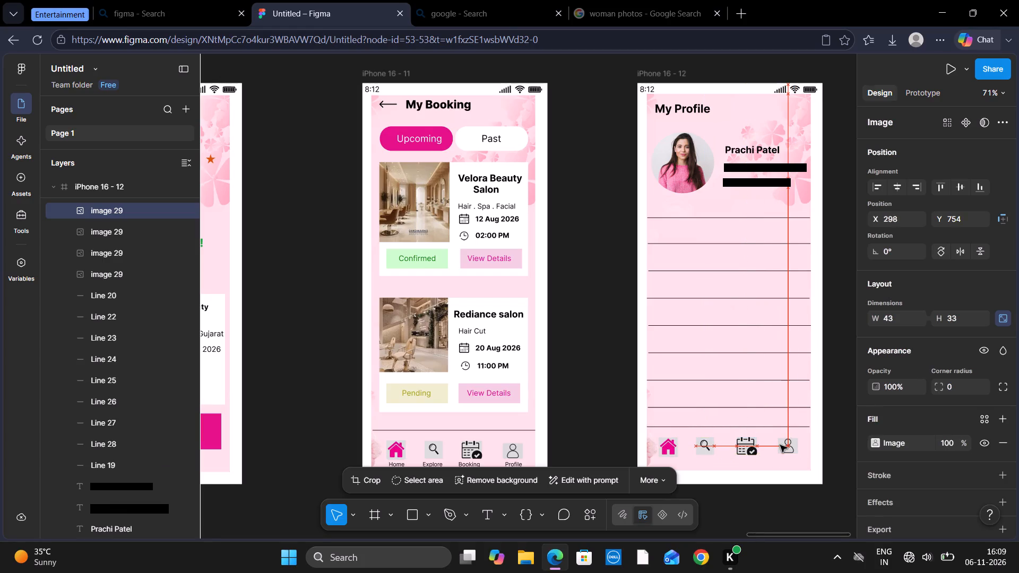
{"action": "left_click", "coordinate": [796, 494]}
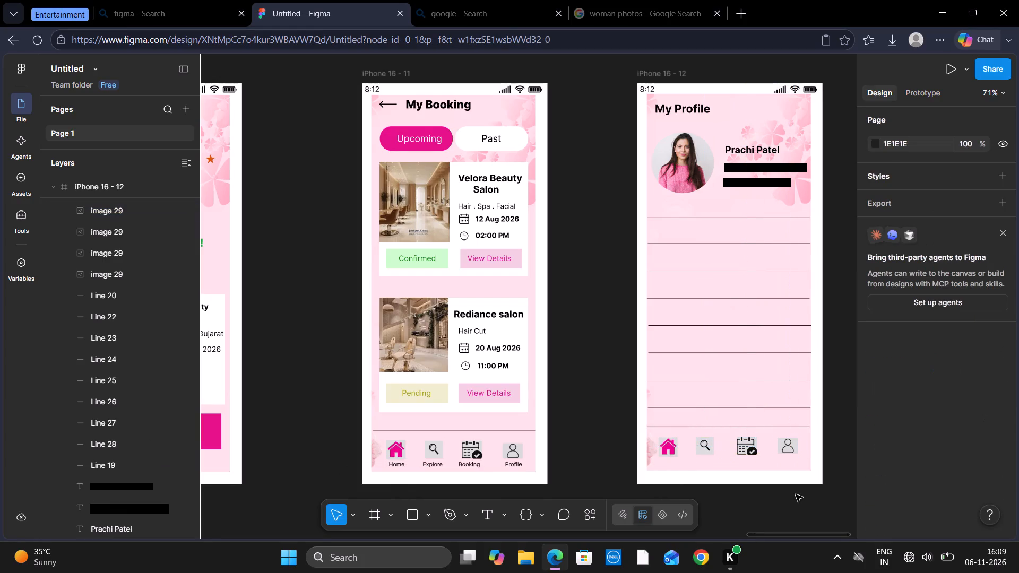
Copy the Home label from the My Booking navigation bar to My Profile, under the home icon at about X 49, Y 794.
{"action": "left_click", "coordinate": [393, 465]}
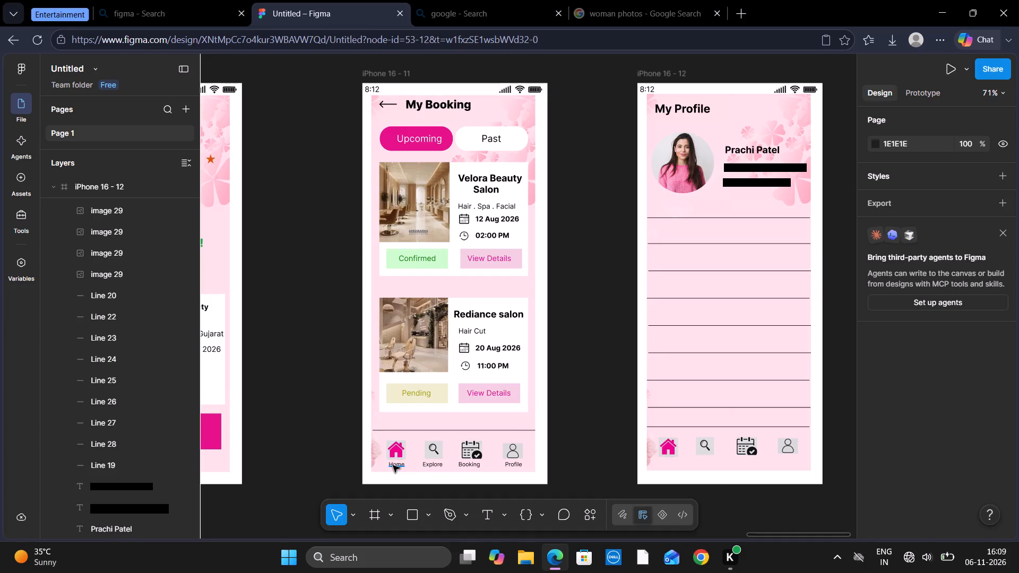
{"action": "left_click", "coordinate": [393, 465]}
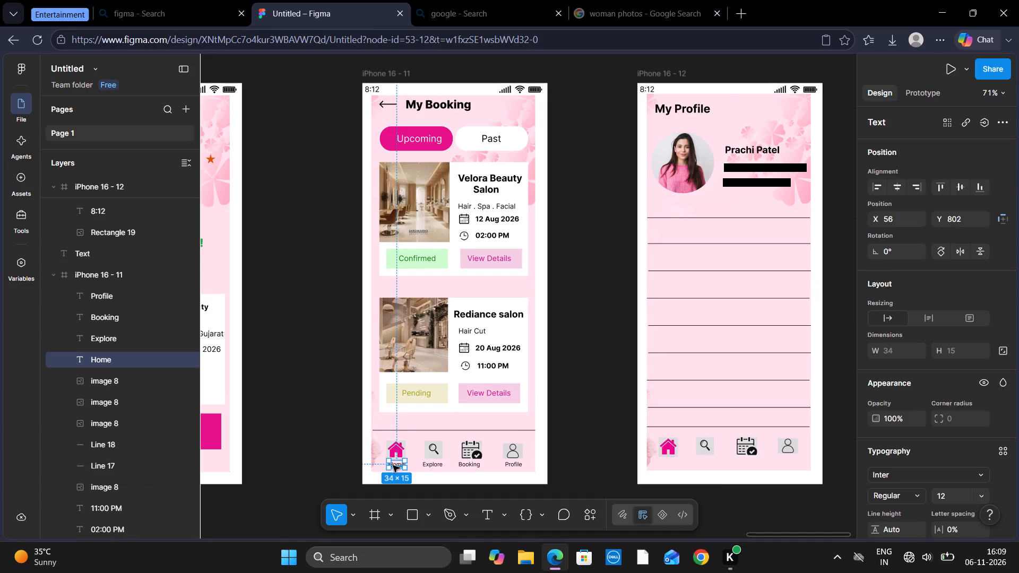
{"action": "key", "text": "ctrl+c"}
{"action": "key", "text": "ctrl+v"}
{"action": "left_click_drag", "start_coordinate": [393, 465], "coordinate": [453, 464]}
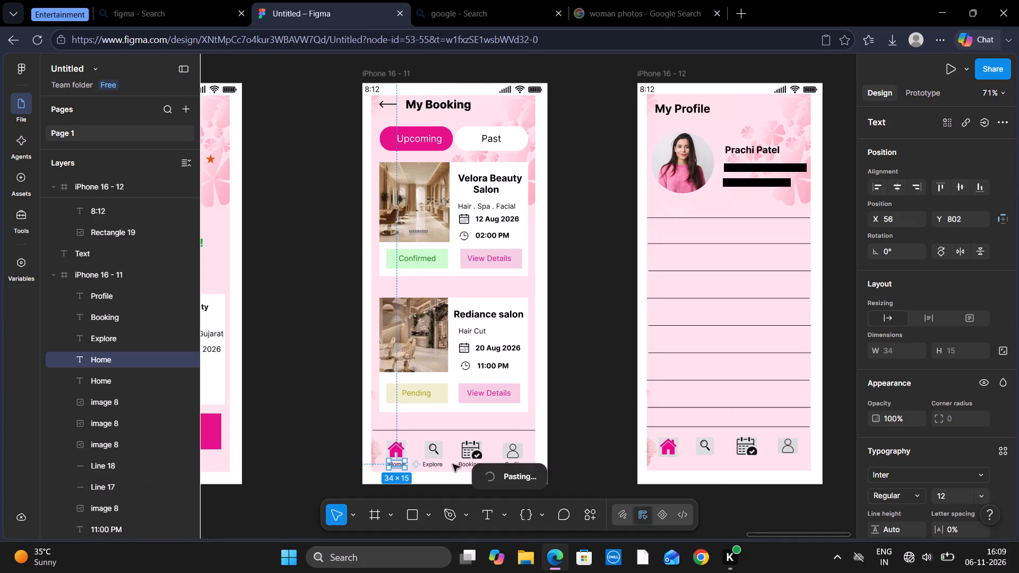
{"action": "left_click_drag", "start_coordinate": [453, 464], "coordinate": [666, 462]}
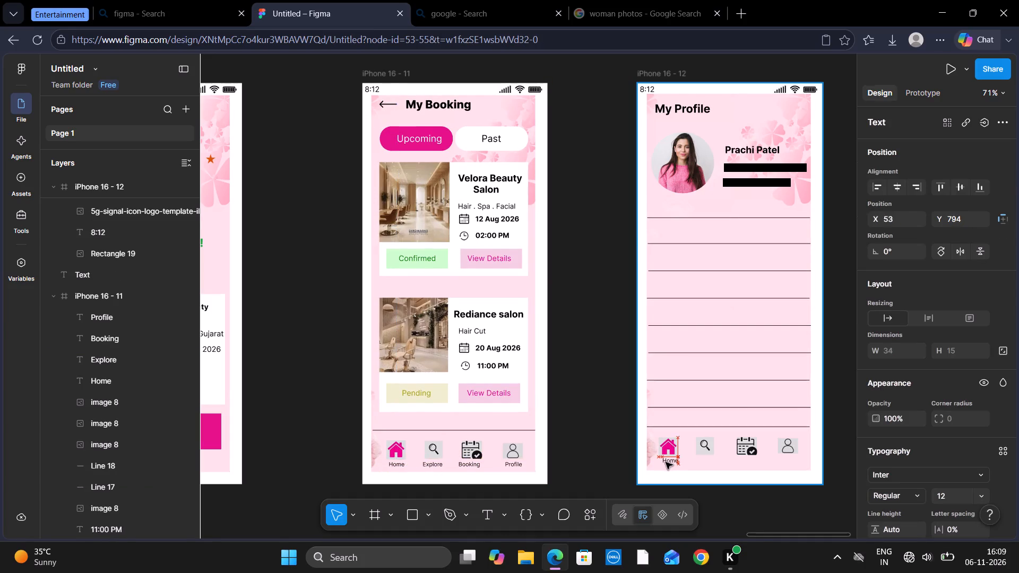
{"action": "left_click_drag", "start_coordinate": [666, 462], "coordinate": [664, 464]}
Copy the Explore label from My Booking to My Profile, centred under the search icon and level with the Home label.
{"action": "left_click", "coordinate": [438, 464]}
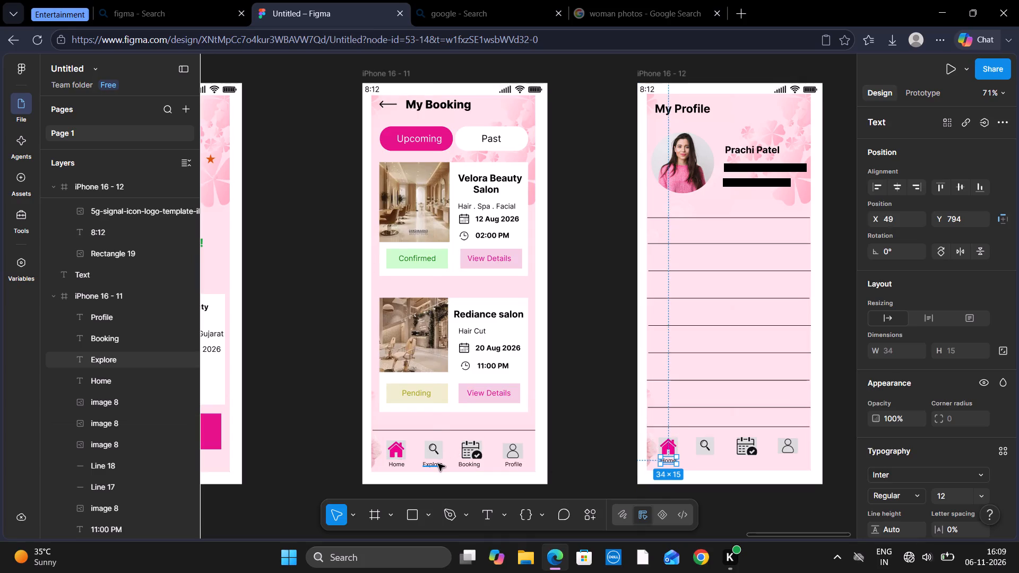
{"action": "key", "text": "ctrl+c"}
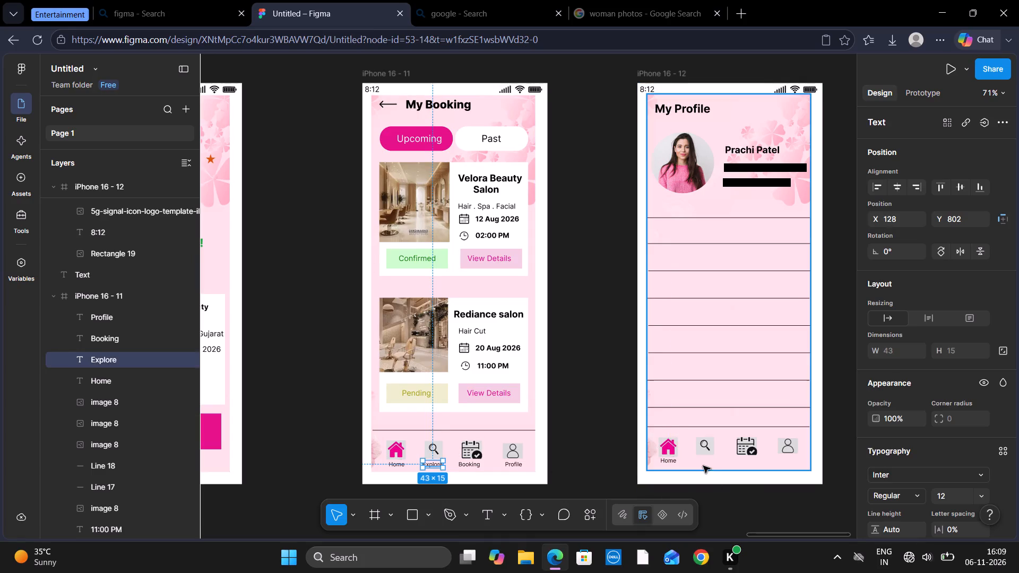
{"action": "left_click", "coordinate": [611, 470]}
{"action": "key", "text": "ctrl+v"}
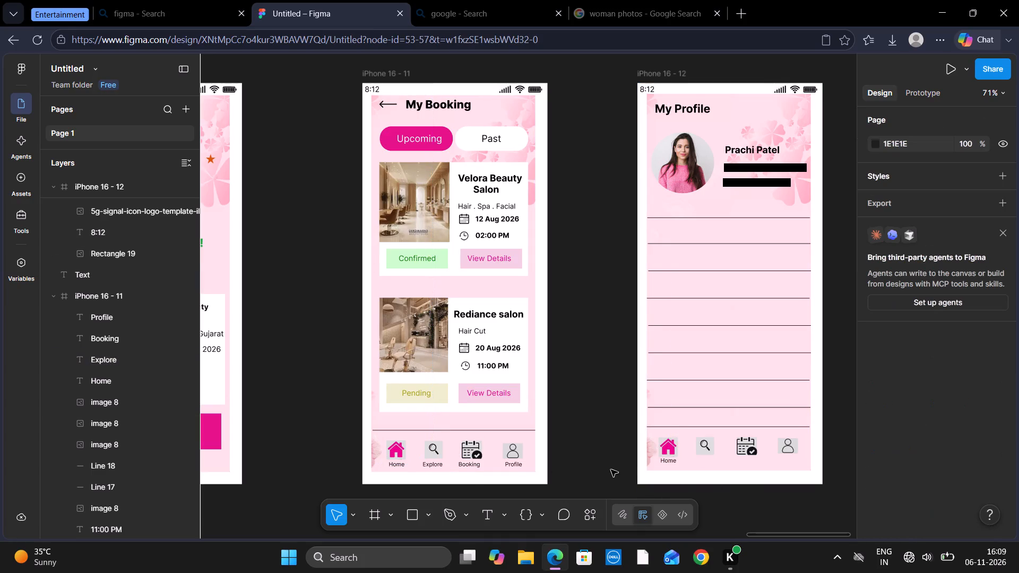
{"action": "left_click_drag", "start_coordinate": [433, 464], "coordinate": [513, 475]}
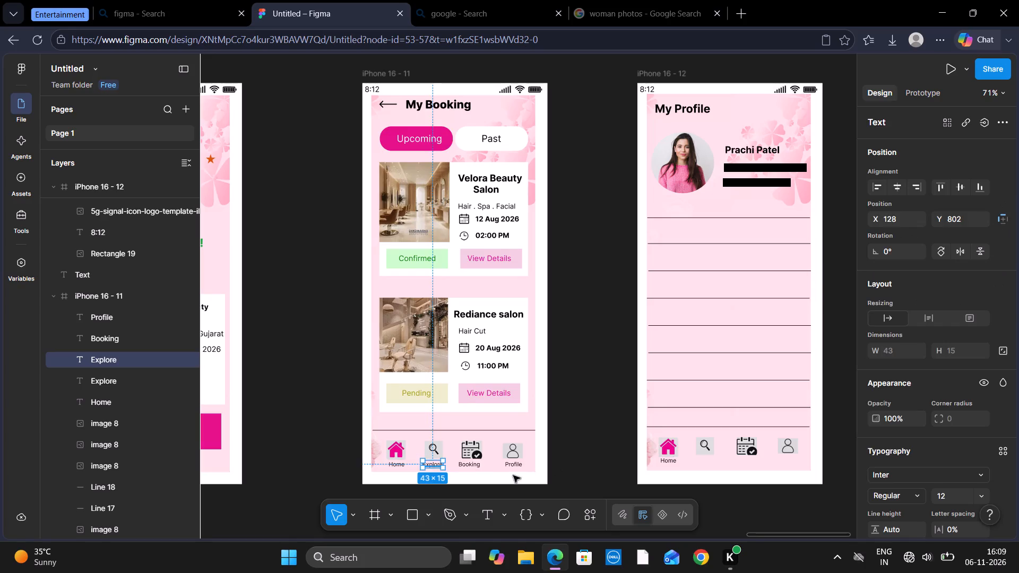
{"action": "left_click_drag", "start_coordinate": [513, 475], "coordinate": [702, 463]}
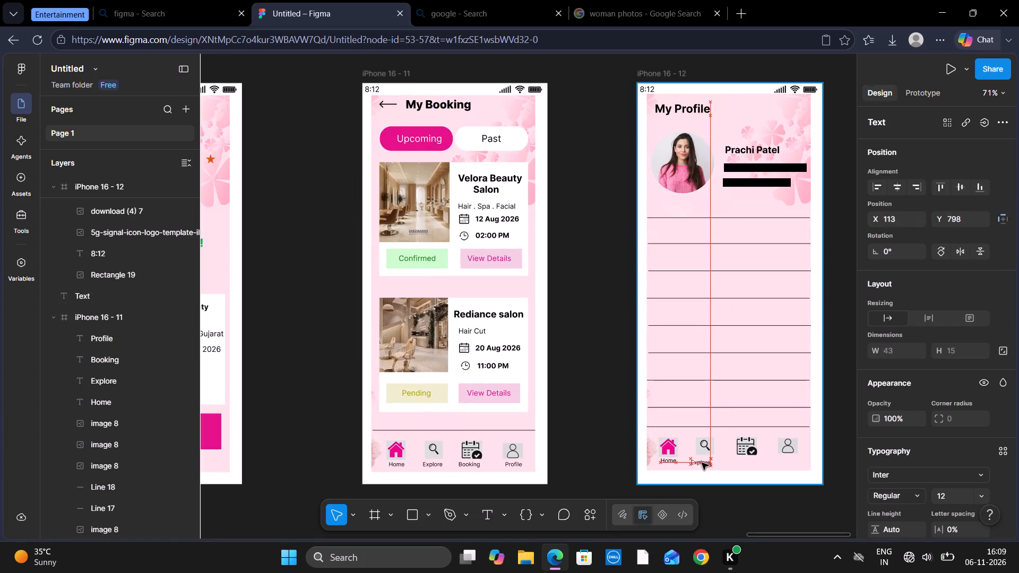
{"action": "left_click_drag", "start_coordinate": [702, 463], "coordinate": [706, 461]}
Copy the Booking label from My Booking to My Profile, under the calendar icon at about X 208, Y 794.
{"action": "left_click", "coordinate": [470, 464]}
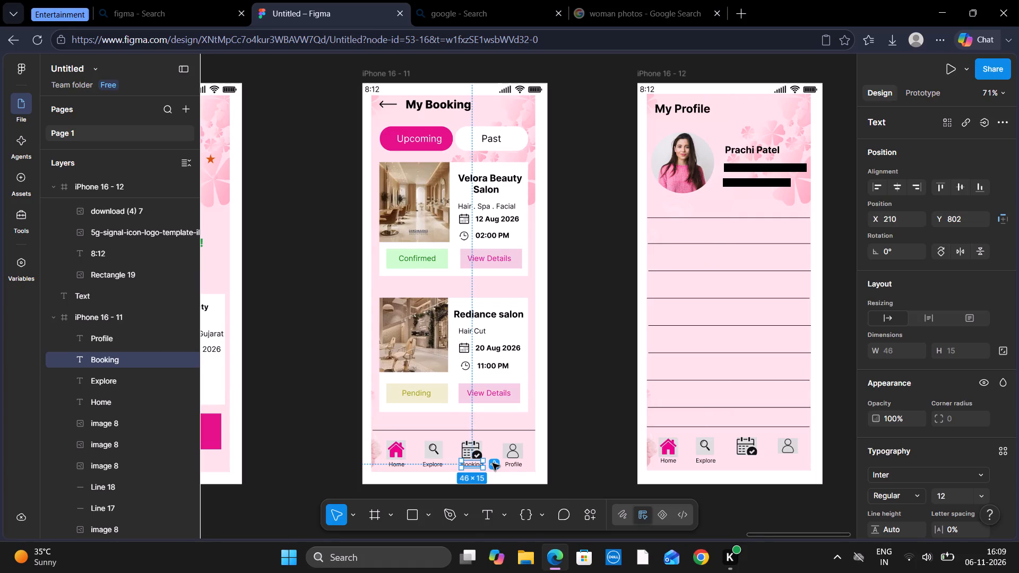
{"action": "key", "text": "ctrl+c"}
{"action": "key", "text": "ctrl+v"}
{"action": "left_click_drag", "start_coordinate": [473, 463], "coordinate": [546, 468]}
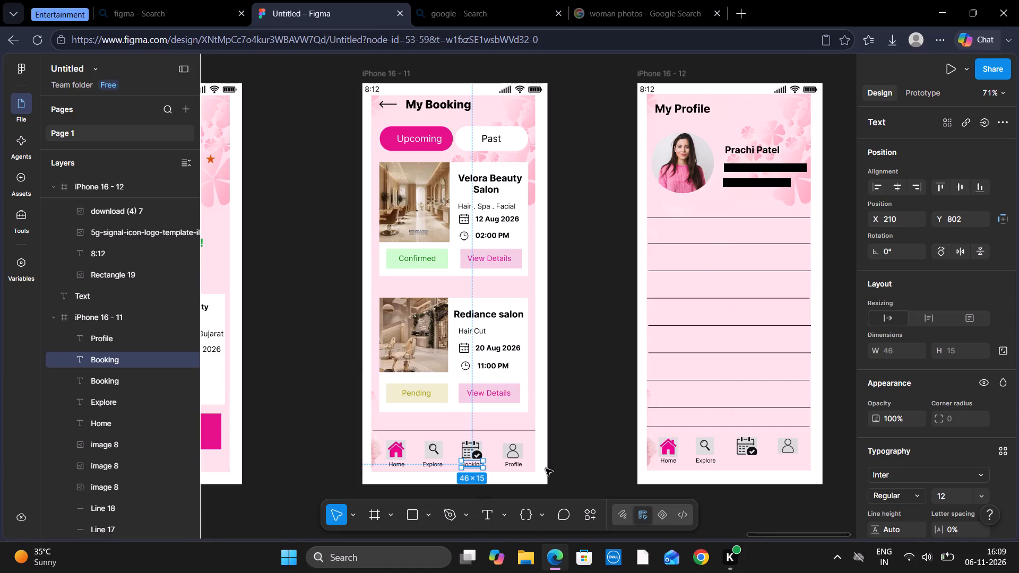
{"action": "left_click_drag", "start_coordinate": [546, 468], "coordinate": [743, 459]}
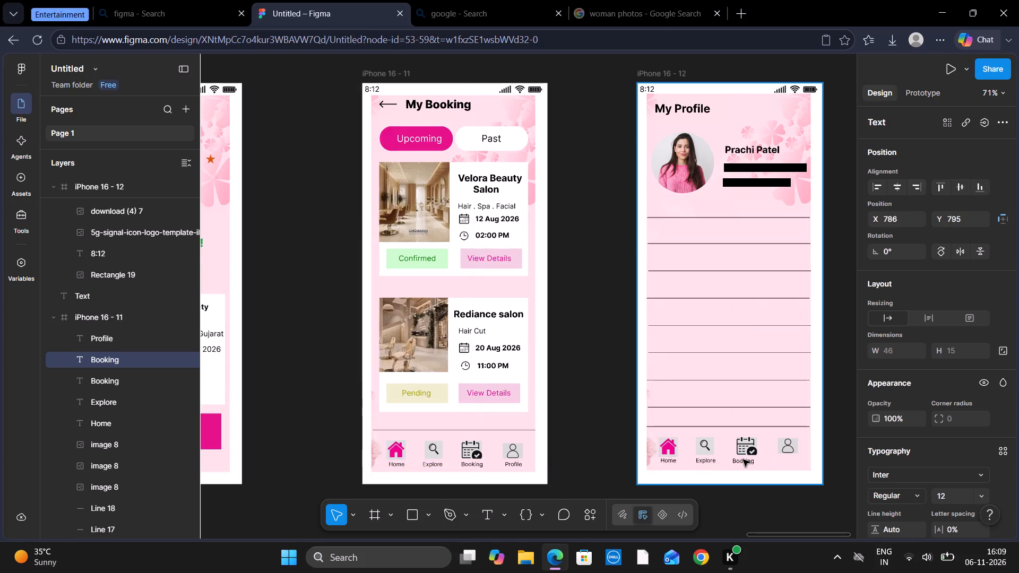
{"action": "left_click_drag", "start_coordinate": [743, 459], "coordinate": [746, 458]}
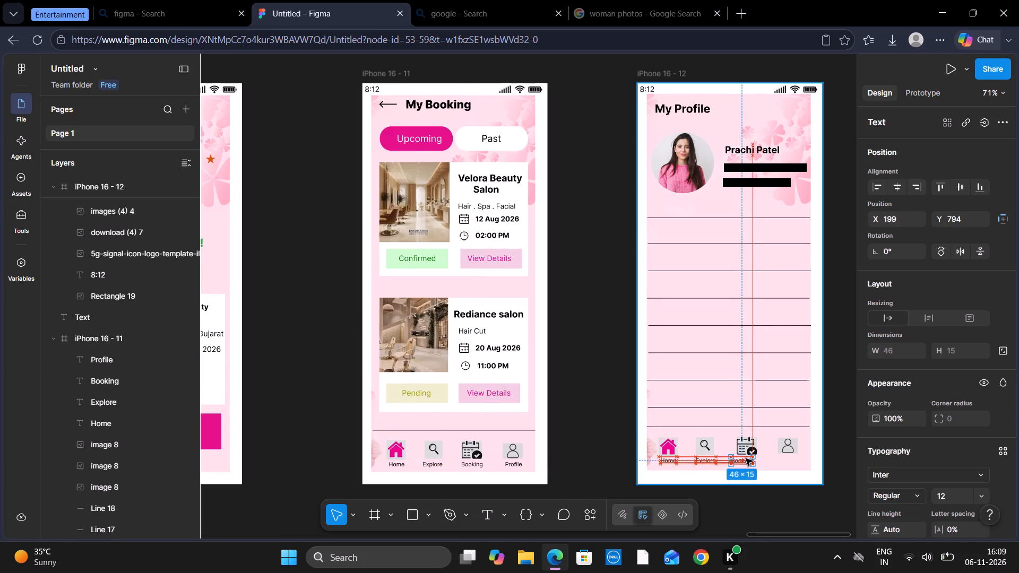
{"action": "left_click_drag", "start_coordinate": [746, 458], "coordinate": [747, 459]}
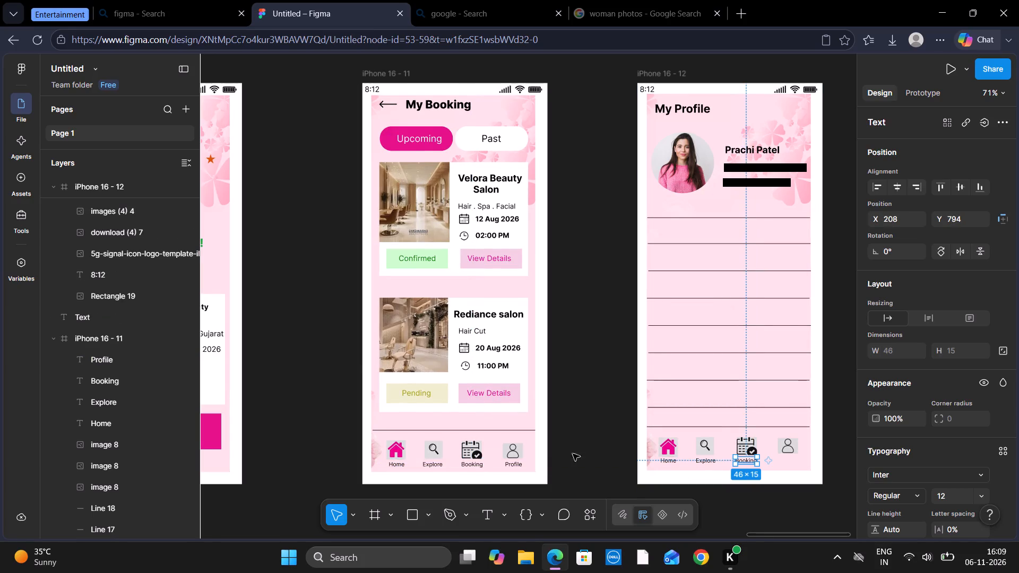
Copy the Profile label from My Booking to My Profile, under the profile icon at about X 301, Y 794.
{"action": "left_click", "coordinate": [519, 464]}
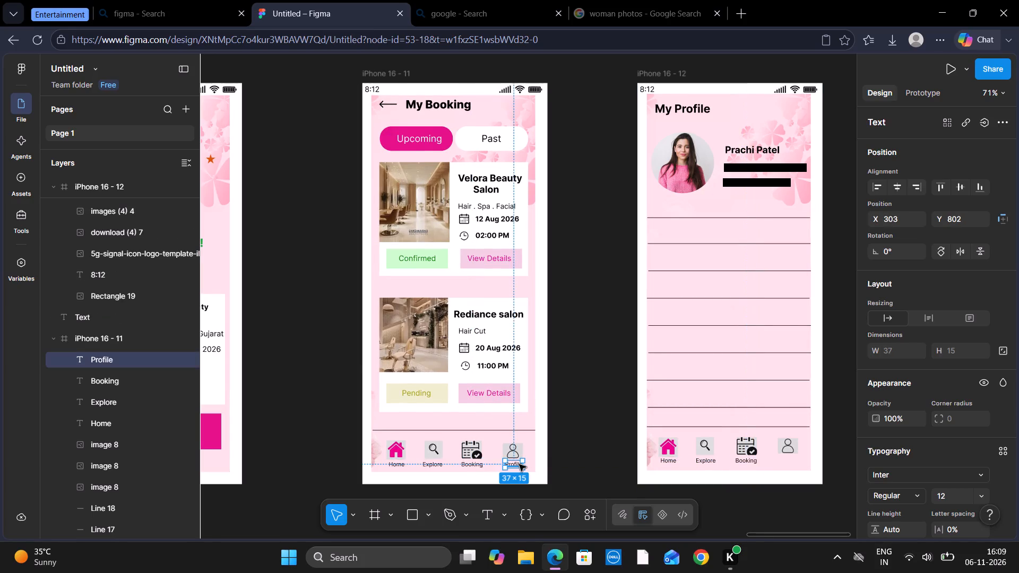
{"action": "key", "text": "ctrl+c"}
{"action": "key", "text": "ctrl+v"}
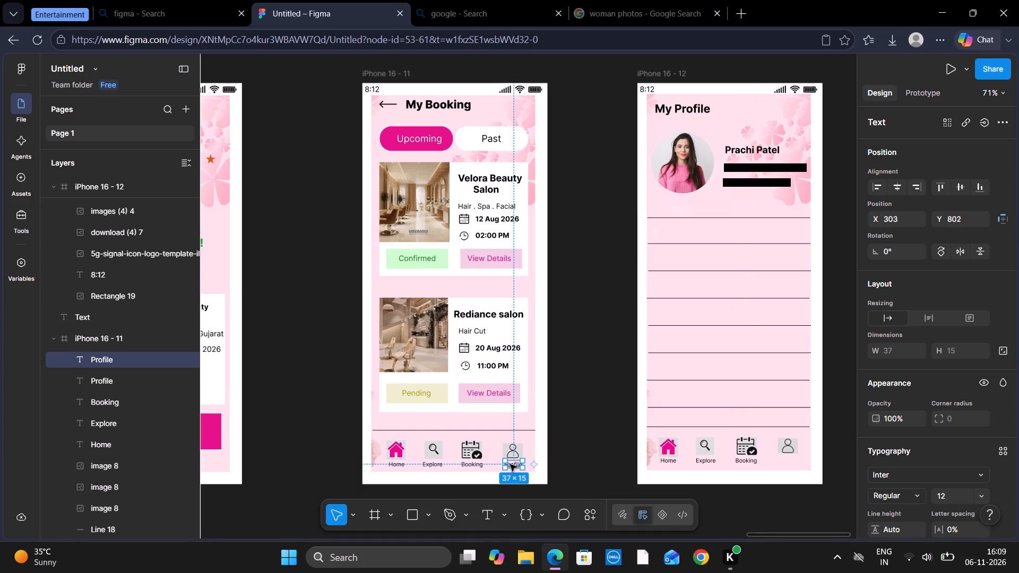
{"action": "left_click_drag", "start_coordinate": [511, 464], "coordinate": [785, 463]}
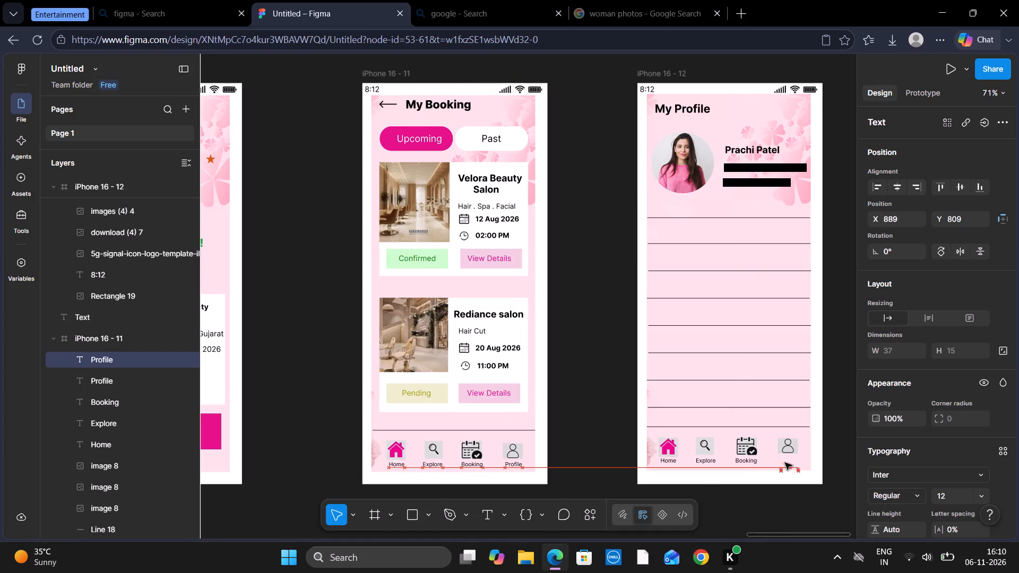
{"action": "left_click_drag", "start_coordinate": [785, 463], "coordinate": [785, 460]}
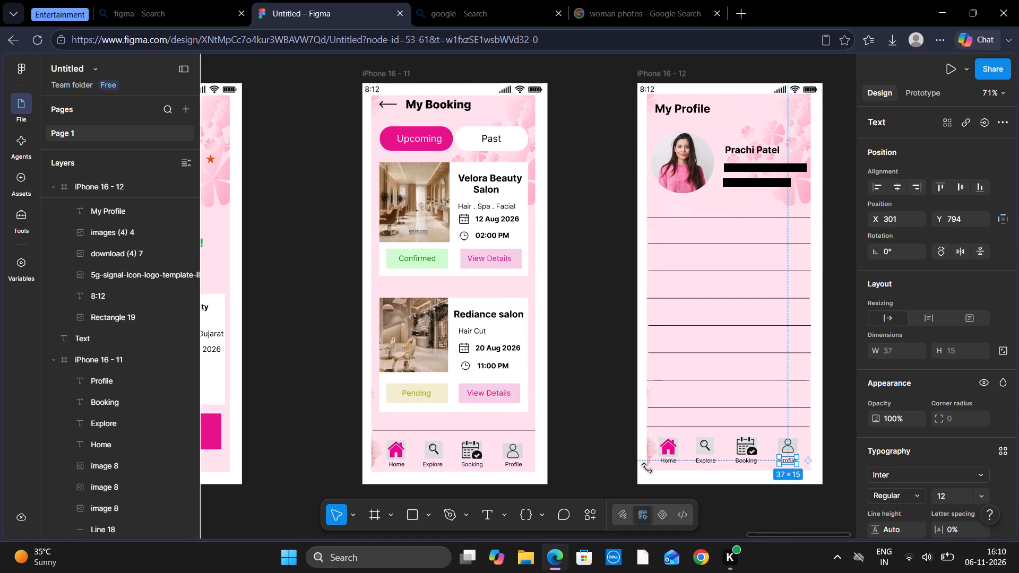
{"action": "left_click", "coordinate": [610, 454]}
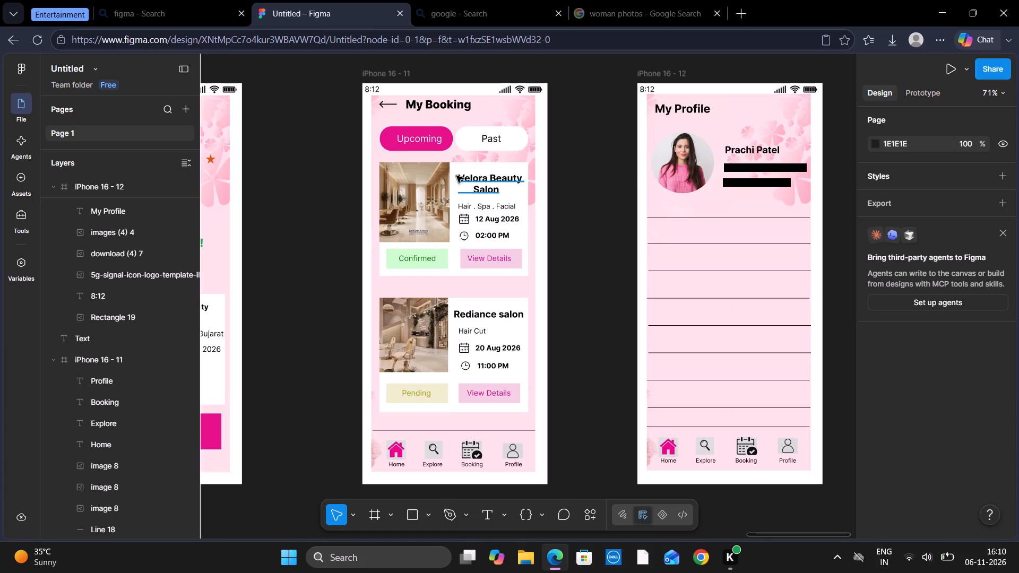
Switch to the Google image search and replace the query with "pencil and line icon".
{"action": "left_click", "coordinate": [623, 11]}
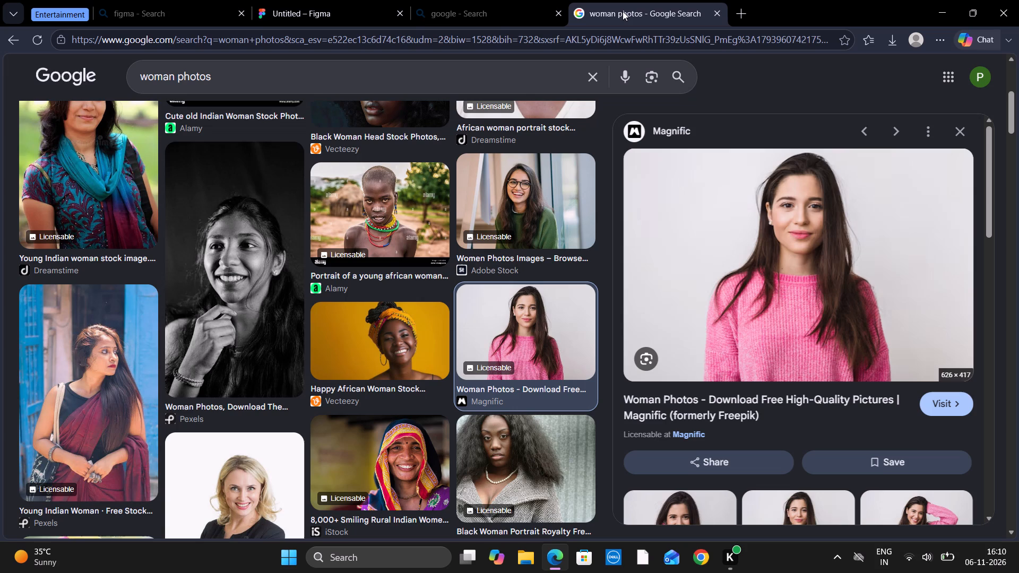
{"action": "left_click", "coordinate": [213, 78]}
{"action": "key", "text": "BackSpace"}
{"action": "key", "text": "BackSpace"}
{"action": "key", "text": "BackSpace"}
{"action": "key", "text": "BackSpace"}
{"action": "key", "text": "BackSpace"}
{"action": "key", "text": "BackSpace"}
{"action": "key", "text": "BackSpace"}
{"action": "key", "text": "BackSpace"}
{"action": "key", "text": "BackSpace"}
{"action": "key", "text": "BackSpace"}
{"action": "key", "text": "BackSpace"}
{"action": "key", "text": "BackSpace"}
{"action": "key", "text": "BackSpace"}
{"action": "key", "text": "BackSpace"}
{"action": "key", "text": "BackSpace"}
{"action": "key", "text": "BackSpace"}
{"action": "key", "text": "BackSpace"}
{"action": "key", "text": "BackSpace"}
{"action": "key", "text": "BackSpace"}
{"action": "key", "text": "BackSpace"}
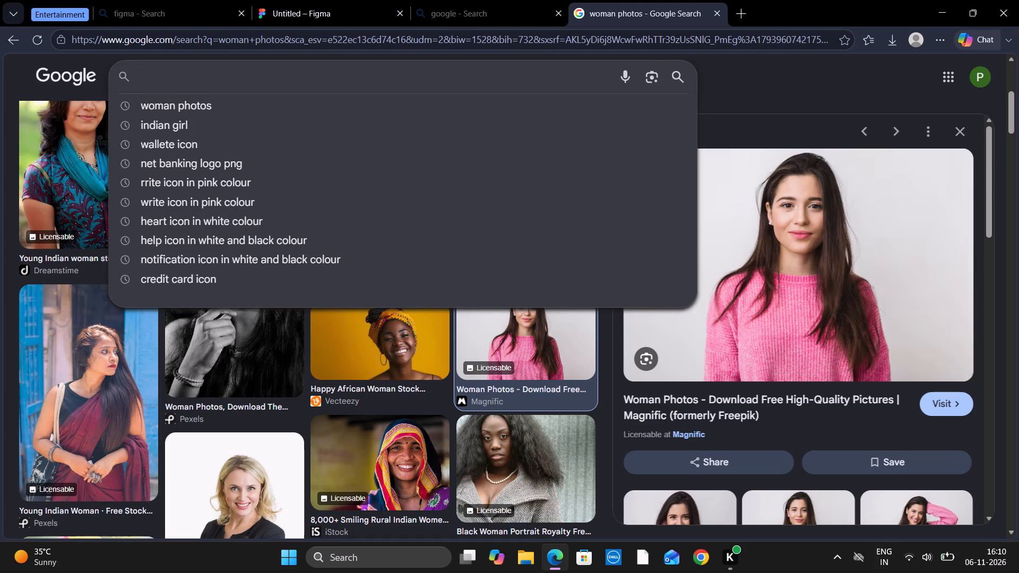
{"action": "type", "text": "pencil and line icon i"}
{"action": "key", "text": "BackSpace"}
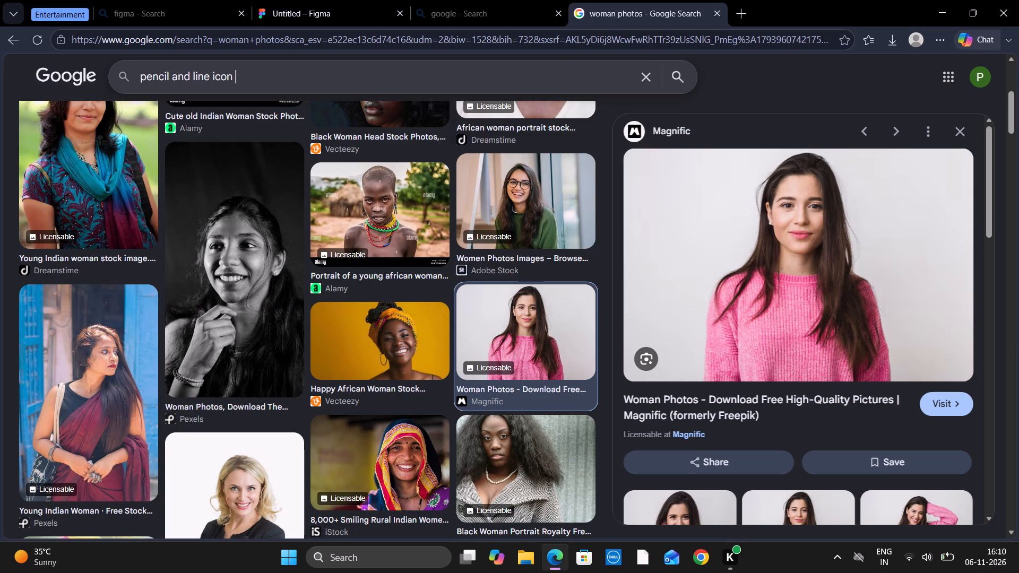
Run the image search for "pencil and line icon" and retry loading the results page, checking the Wi-Fi connection in between.
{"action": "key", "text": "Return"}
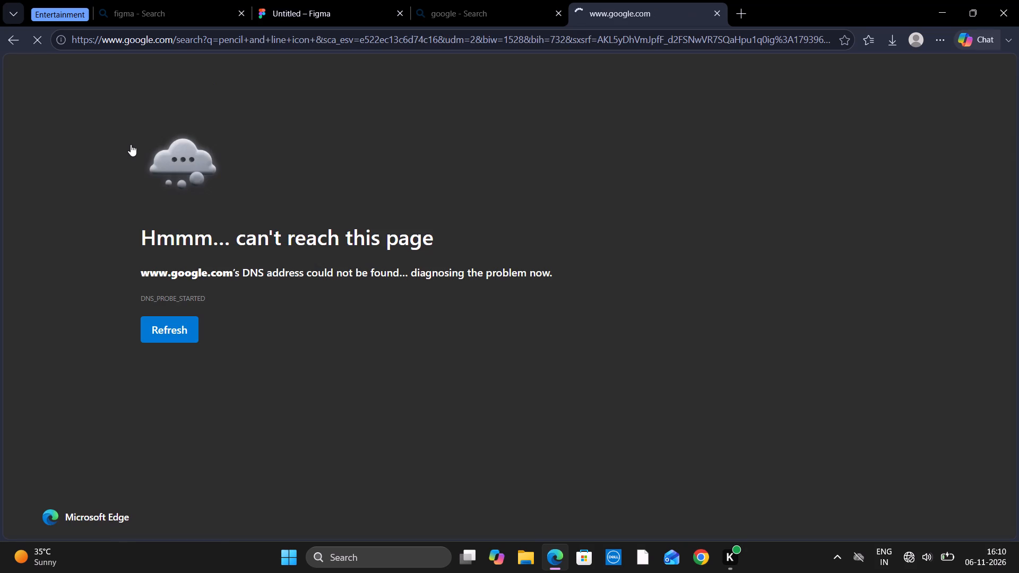
{"action": "left_click", "coordinate": [168, 325]}
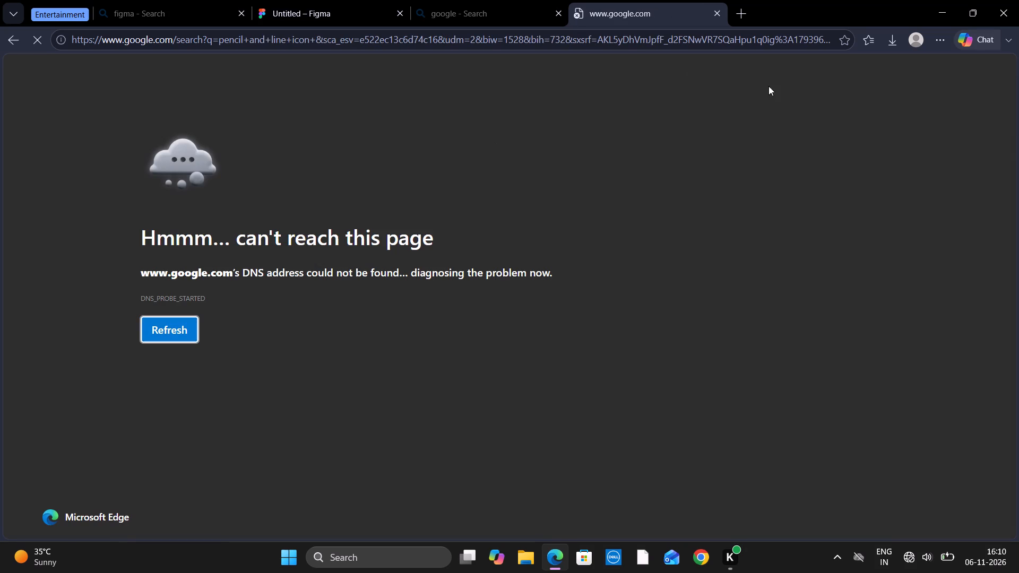
{"action": "left_click", "coordinate": [911, 555]}
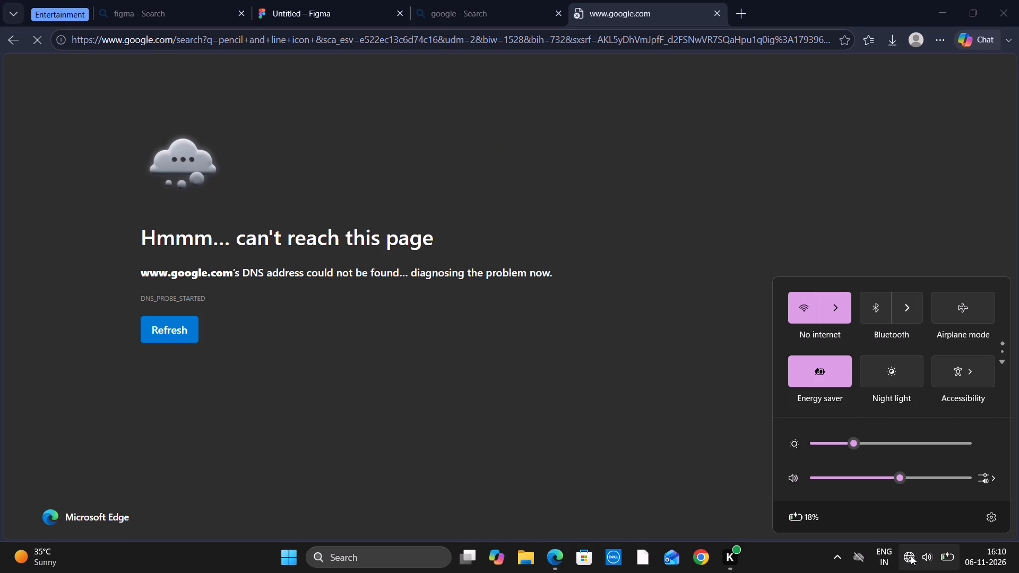
{"action": "left_click", "coordinate": [838, 310]}
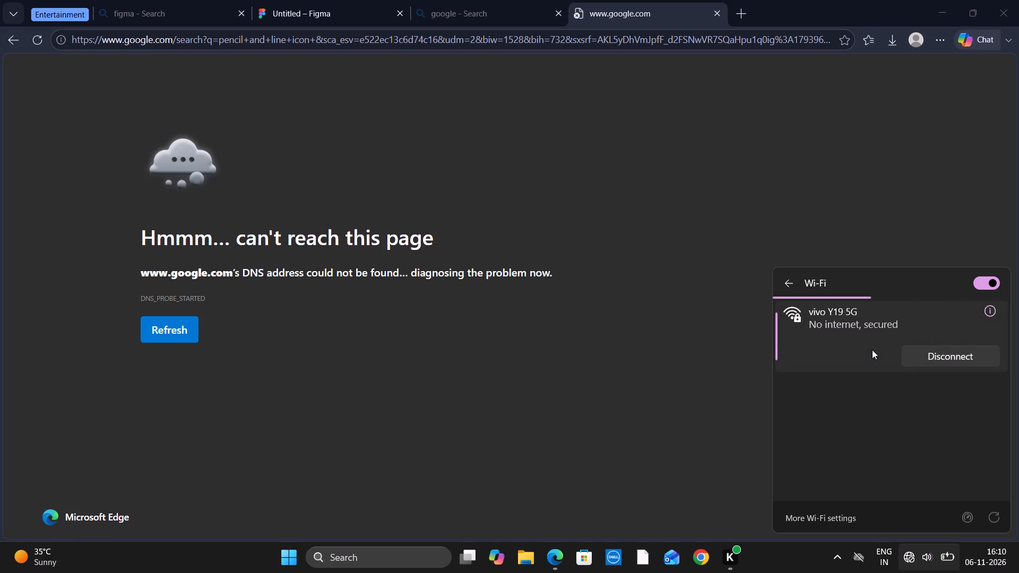
{"action": "left_click", "coordinate": [175, 324]}
Disconnect from the vivo Y19 5G Wi-Fi network and reconnect to it with automatic connection enabled.
{"action": "left_click", "coordinate": [909, 560]}
{"action": "left_click", "coordinate": [839, 316]}
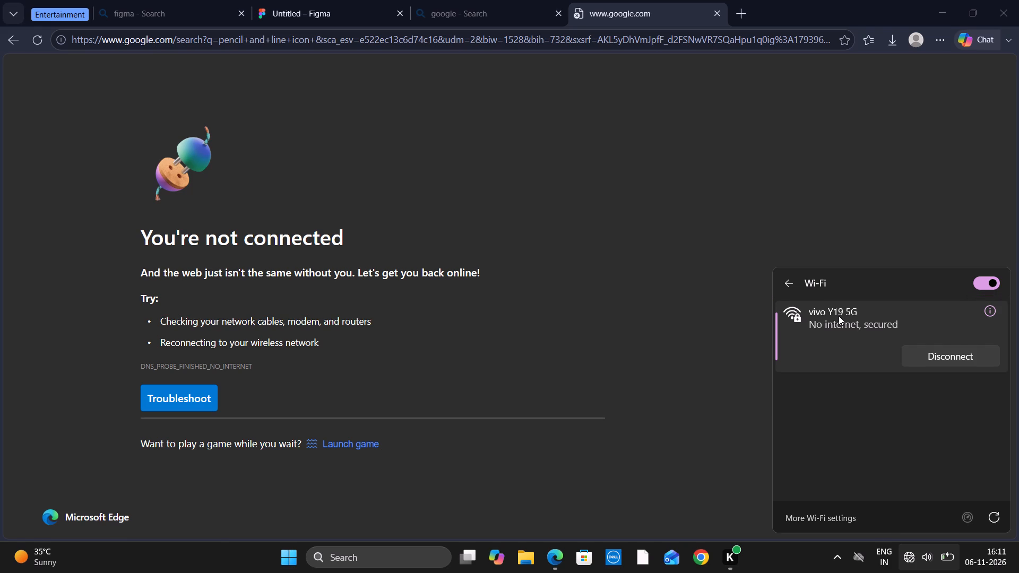
{"action": "left_click", "coordinate": [928, 358]}
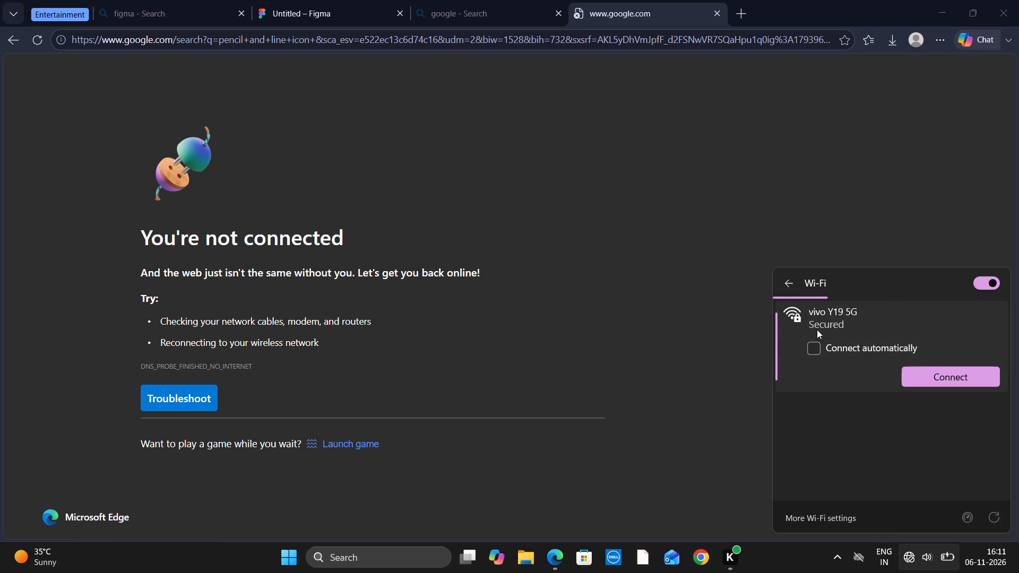
{"action": "left_click", "coordinate": [816, 346]}
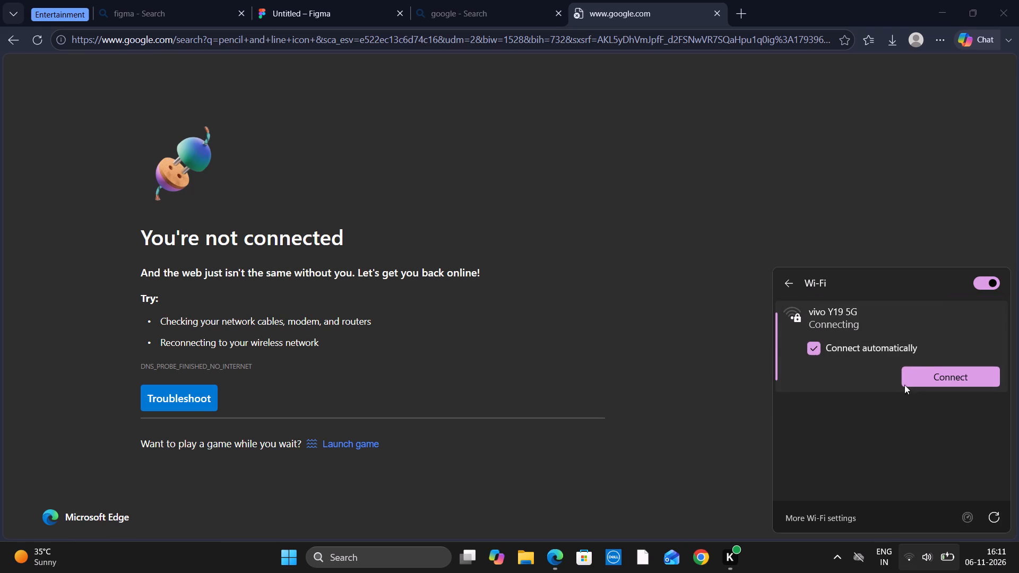
{"action": "left_click", "coordinate": [928, 376]}
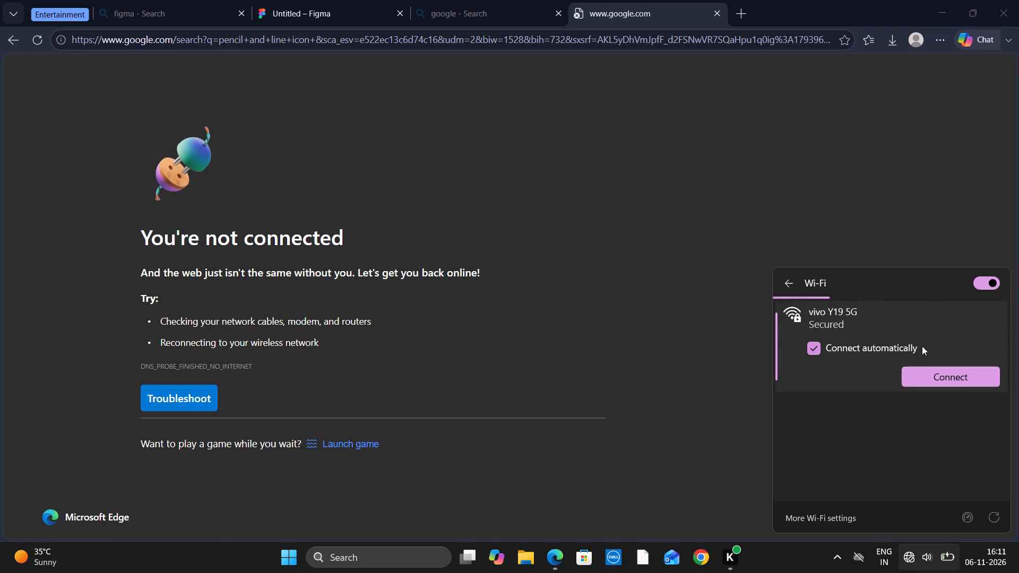
{"action": "left_click", "coordinate": [930, 377]}
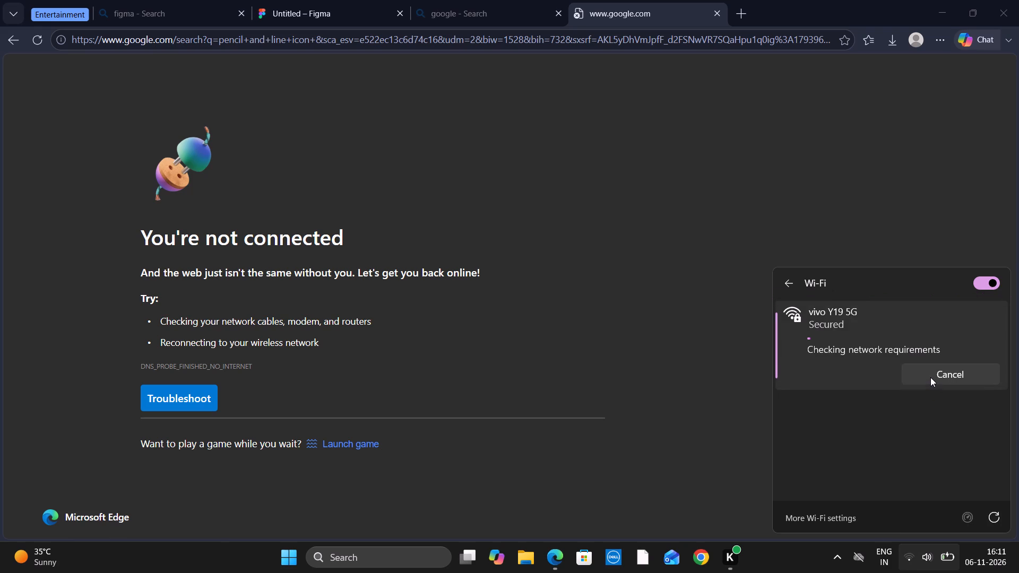
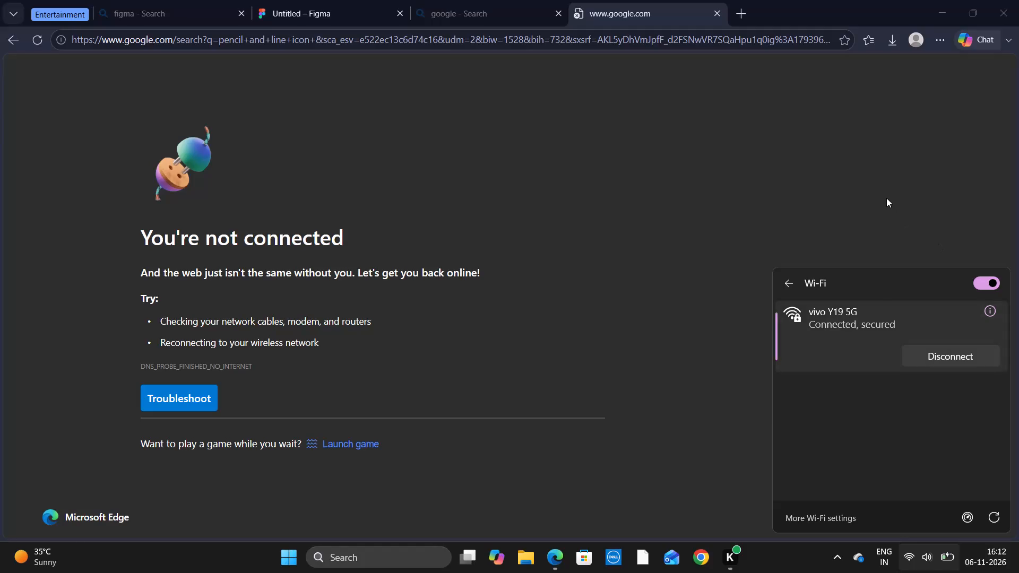
Try the connection troubleshooter on the offline image search page, and check the already open search results page for google.
{"action": "left_click", "coordinate": [886, 198]}
{"action": "left_click", "coordinate": [198, 397]}
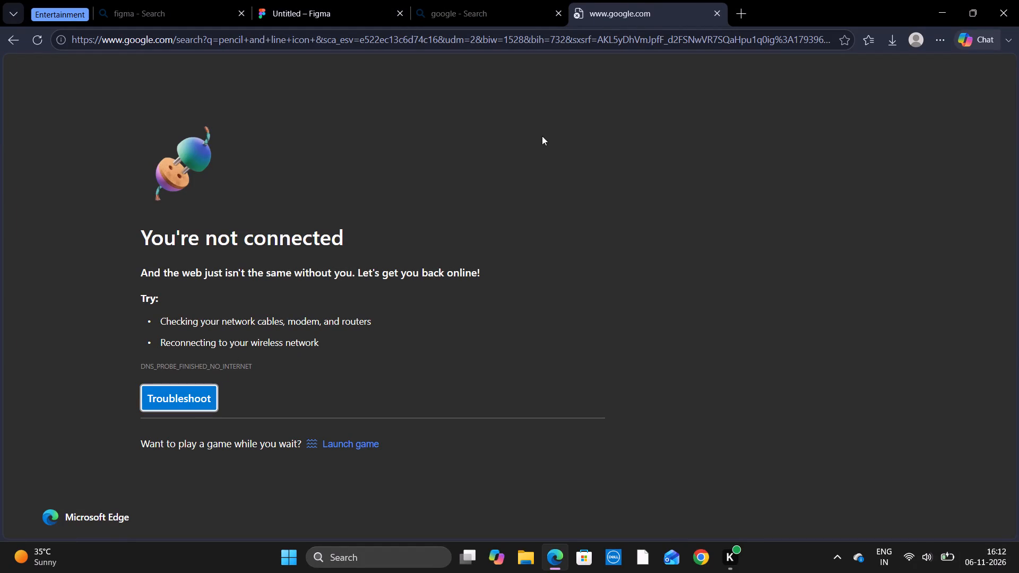
{"action": "left_click", "coordinate": [470, 0]}
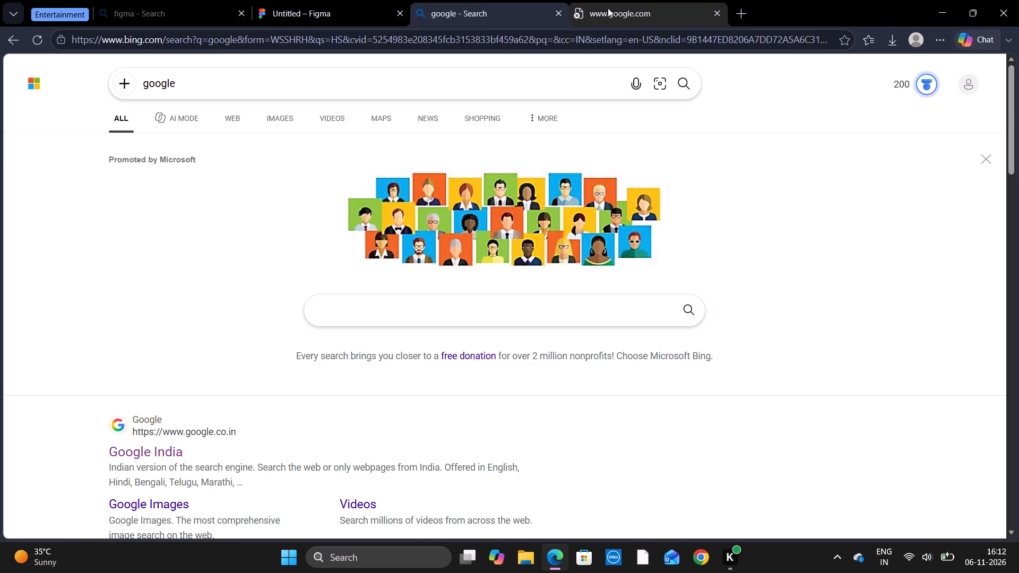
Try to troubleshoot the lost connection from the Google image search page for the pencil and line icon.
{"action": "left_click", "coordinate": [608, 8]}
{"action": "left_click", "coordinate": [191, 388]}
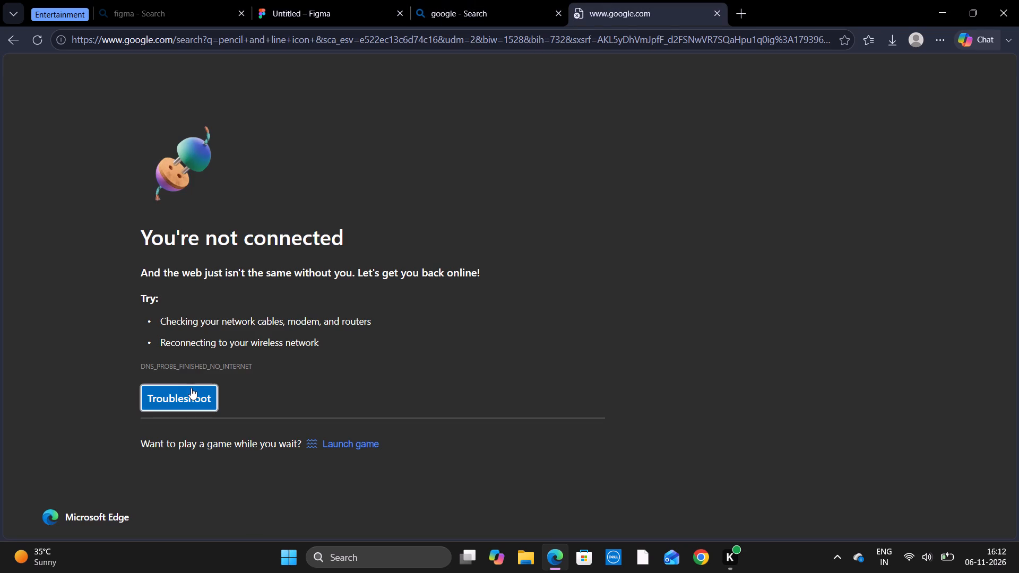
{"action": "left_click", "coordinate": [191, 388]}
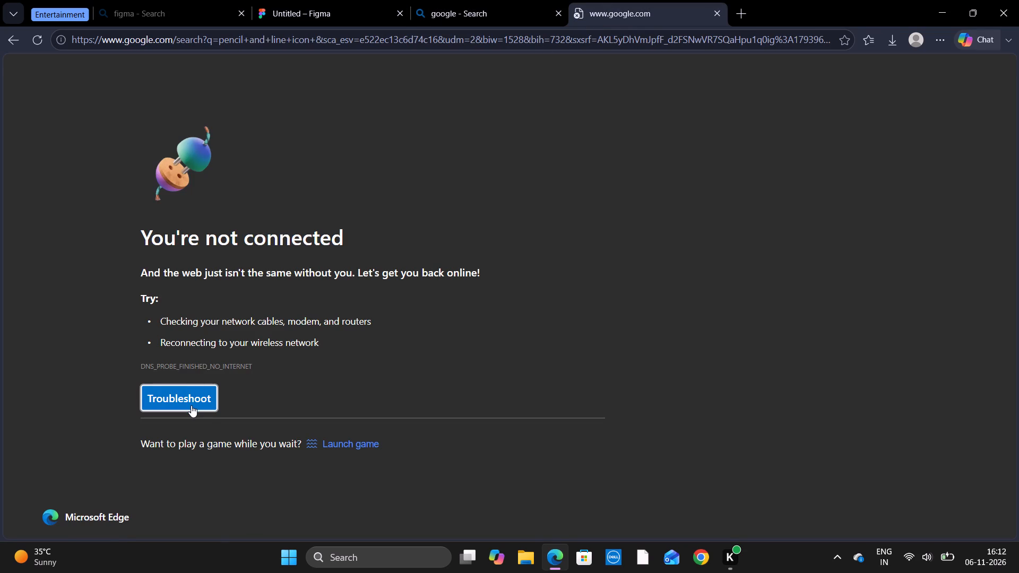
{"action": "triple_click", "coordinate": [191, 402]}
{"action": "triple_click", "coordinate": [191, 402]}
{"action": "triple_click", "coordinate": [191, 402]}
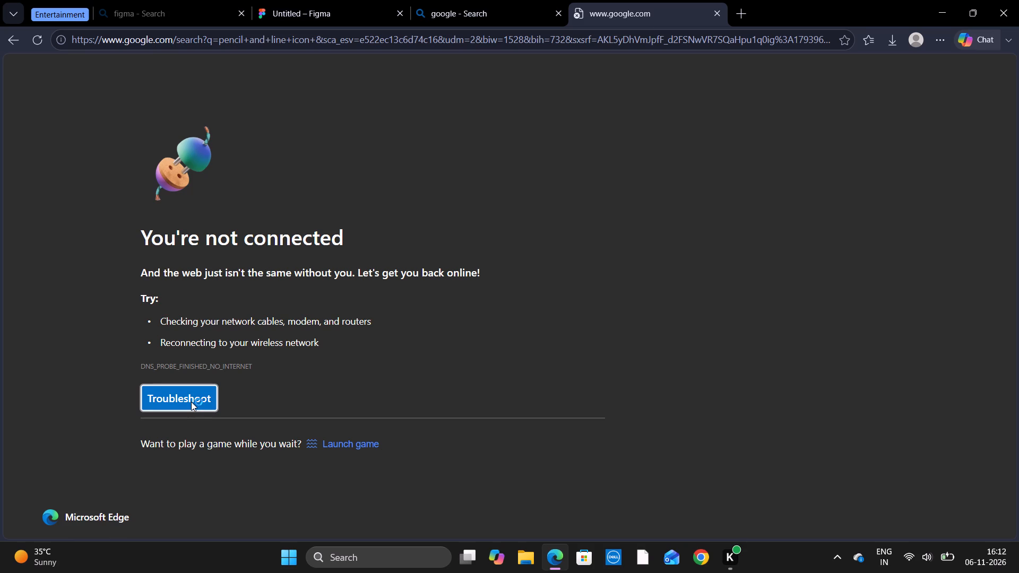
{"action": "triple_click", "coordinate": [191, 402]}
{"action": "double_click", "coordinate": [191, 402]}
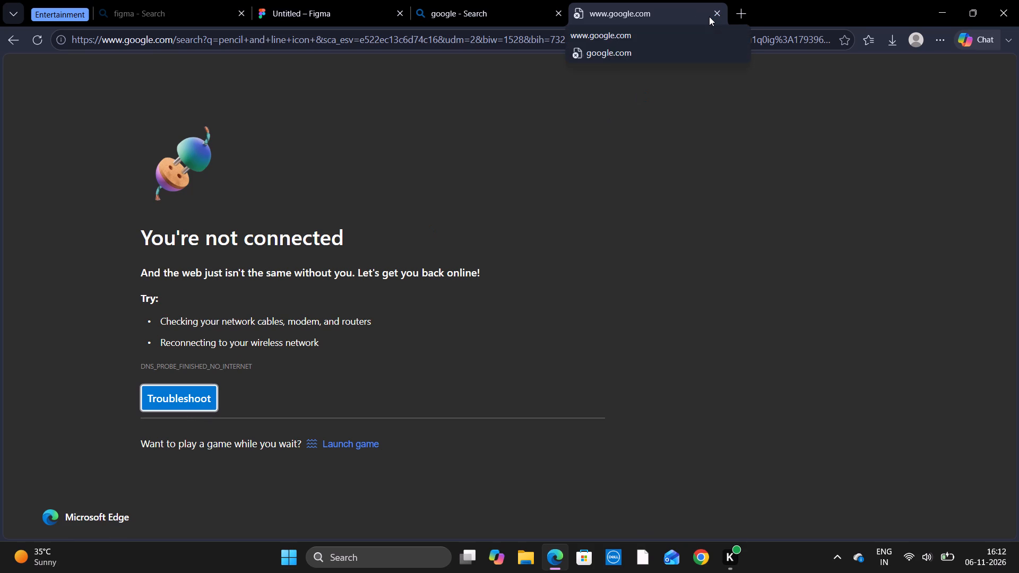
Replace the disconnected search page by reopening Google through the Google India result and activate its search box.
{"action": "left_click", "coordinate": [715, 12]}
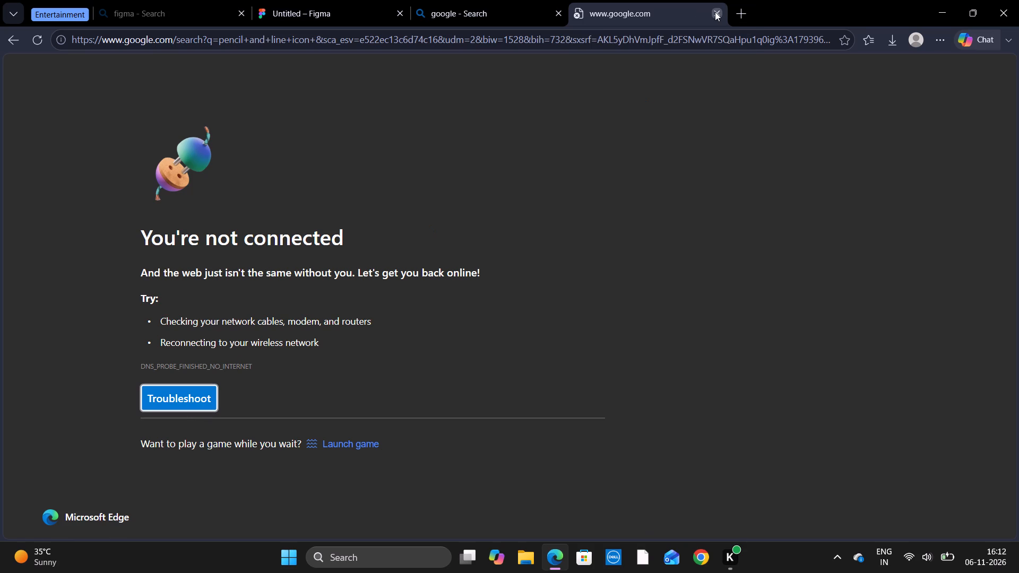
{"action": "left_click", "coordinate": [153, 454]}
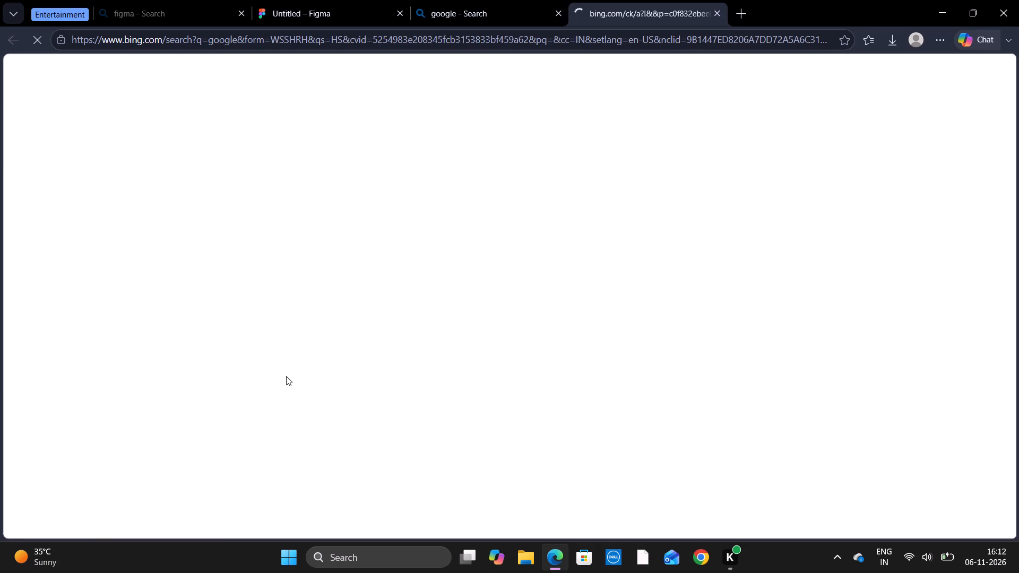
{"action": "scroll", "coordinate": [290, 366], "scroll_direction": "down", "scroll_amount": 1}
{"action": "scroll", "coordinate": [384, 271], "scroll_direction": "down", "scroll_amount": 1}
{"action": "scroll", "coordinate": [324, 222], "scroll_direction": "down", "scroll_amount": 1}
{"action": "left_click", "coordinate": [319, 237]}
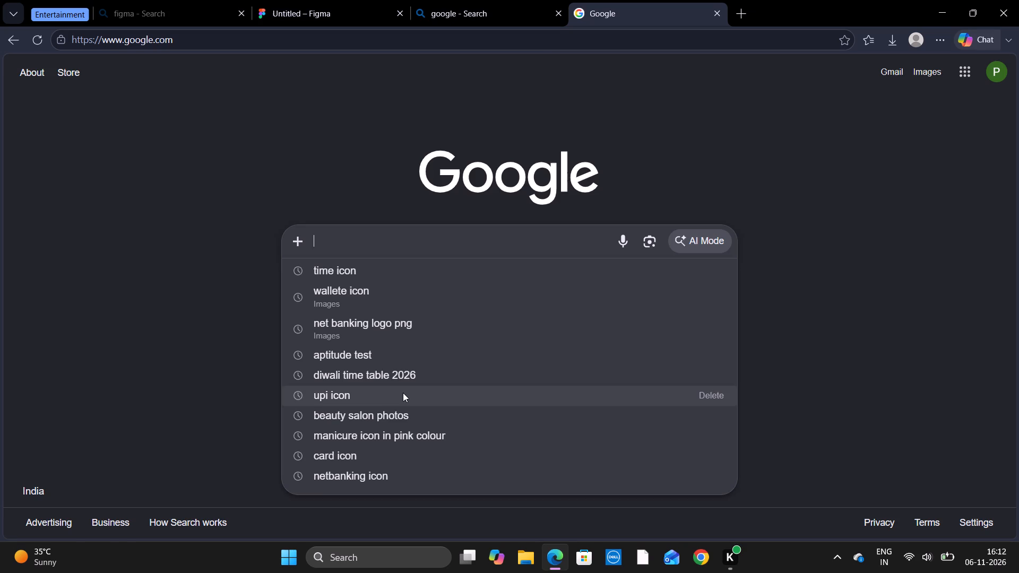
{"action": "scroll", "coordinate": [431, 291], "scroll_direction": "up", "scroll_amount": 1}
{"action": "scroll", "coordinate": [431, 291], "scroll_direction": "down", "scroll_amount": 2}
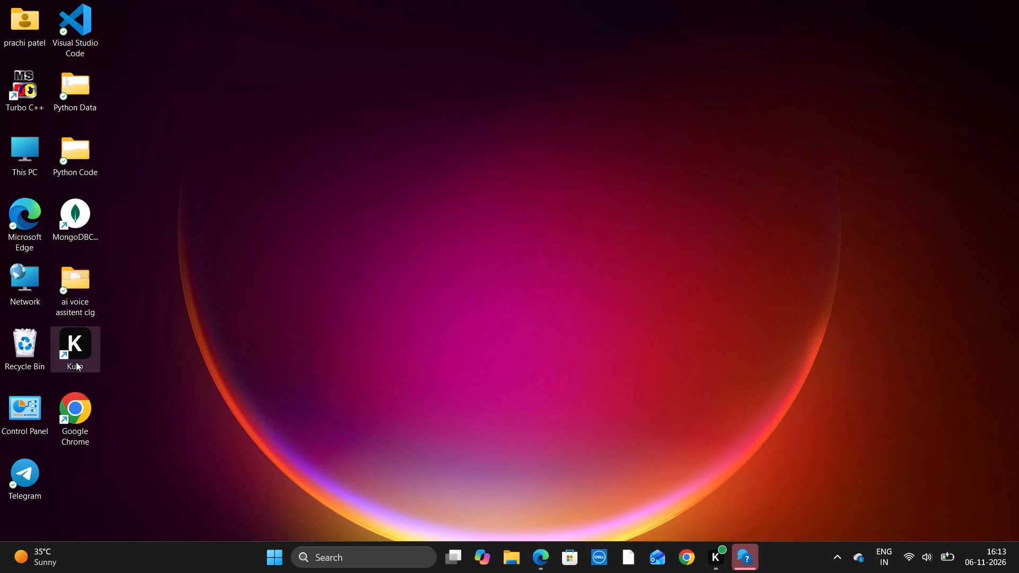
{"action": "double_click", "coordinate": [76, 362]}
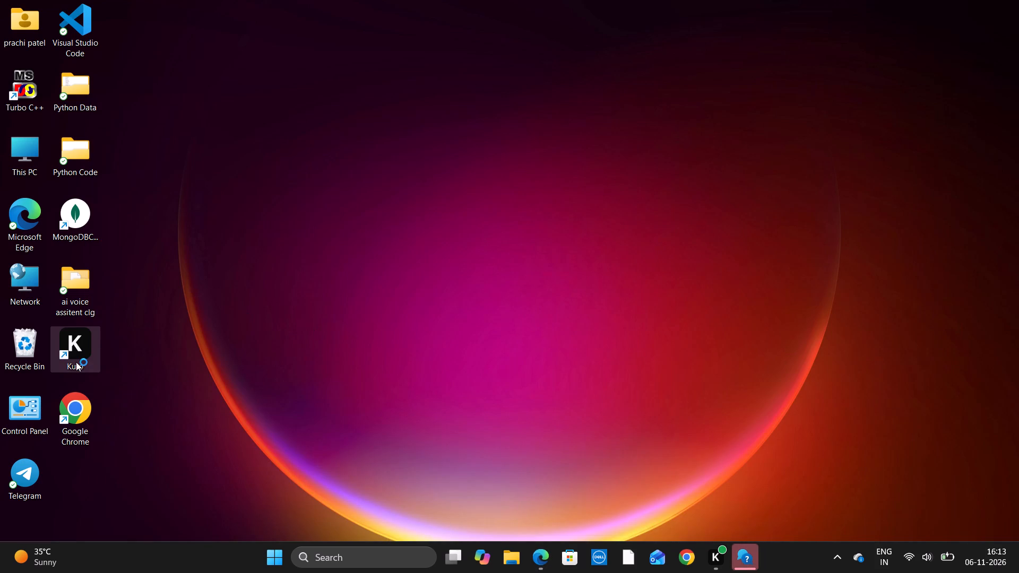